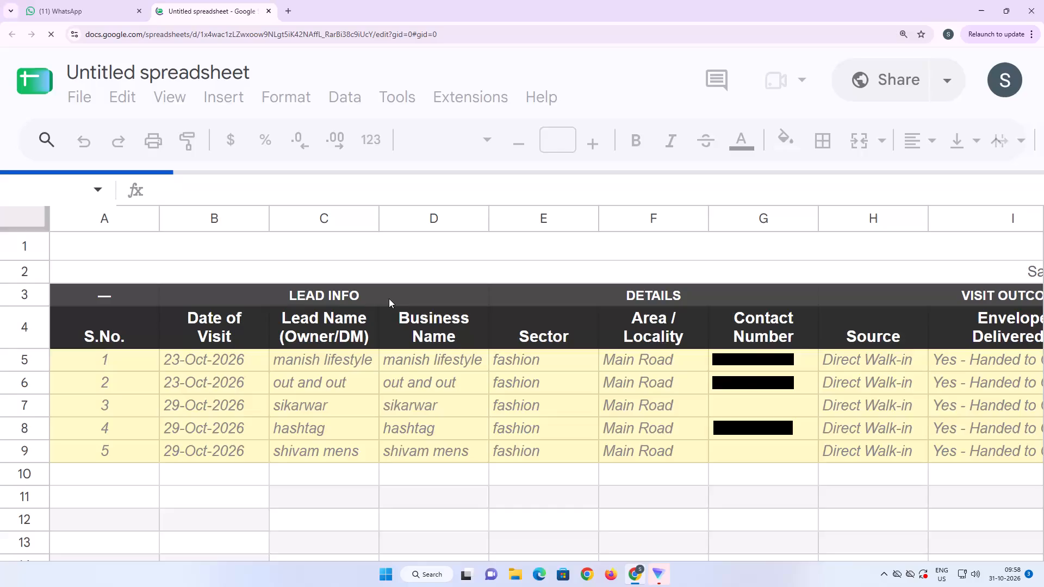
Enter serial number 6 in the first empty row of the sales tracker, row 10.
{"action": "scroll", "coordinate": [389, 298], "scroll_direction": "down", "scroll_amount": 6, "text": "ctrl"}
{"action": "scroll", "coordinate": [389, 298], "scroll_direction": "up", "scroll_amount": 1}
{"action": "scroll", "coordinate": [389, 298], "scroll_direction": "down", "scroll_amount": 1}
{"action": "scroll", "coordinate": [389, 298], "scroll_direction": "up", "scroll_amount": 5}
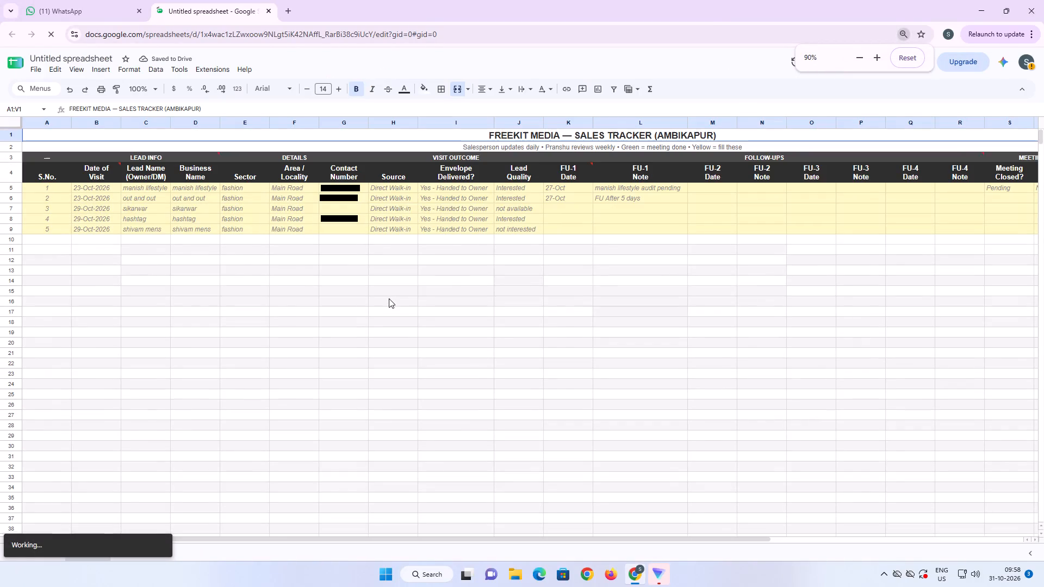
{"action": "scroll", "coordinate": [389, 298], "scroll_direction": "up", "scroll_amount": 2}
{"action": "scroll", "coordinate": [389, 298], "scroll_direction": "up", "scroll_amount": 2, "text": "ctrl"}
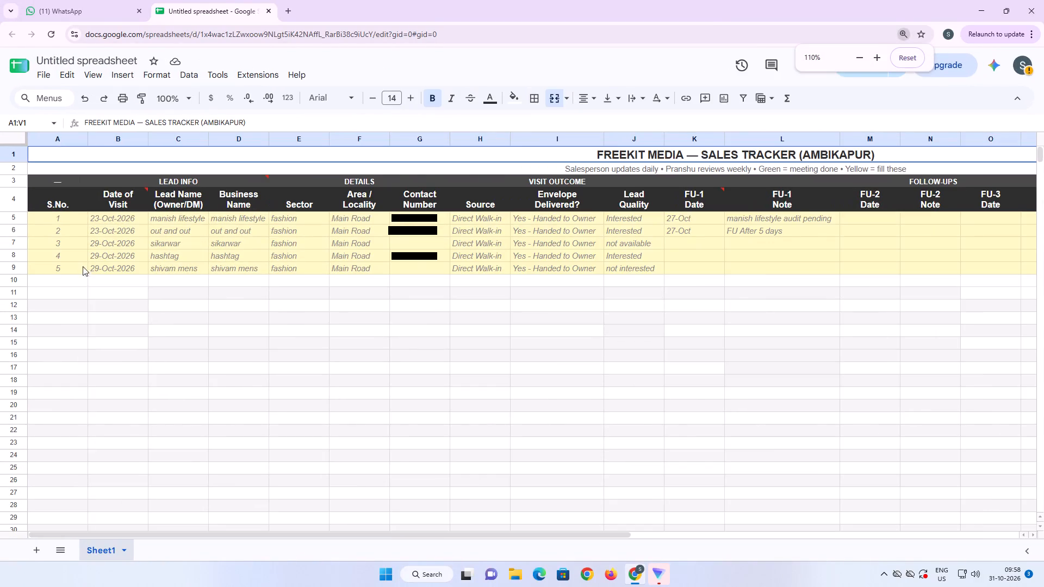
{"action": "left_click", "coordinate": [73, 280]}
{"action": "key", "text": "6"}
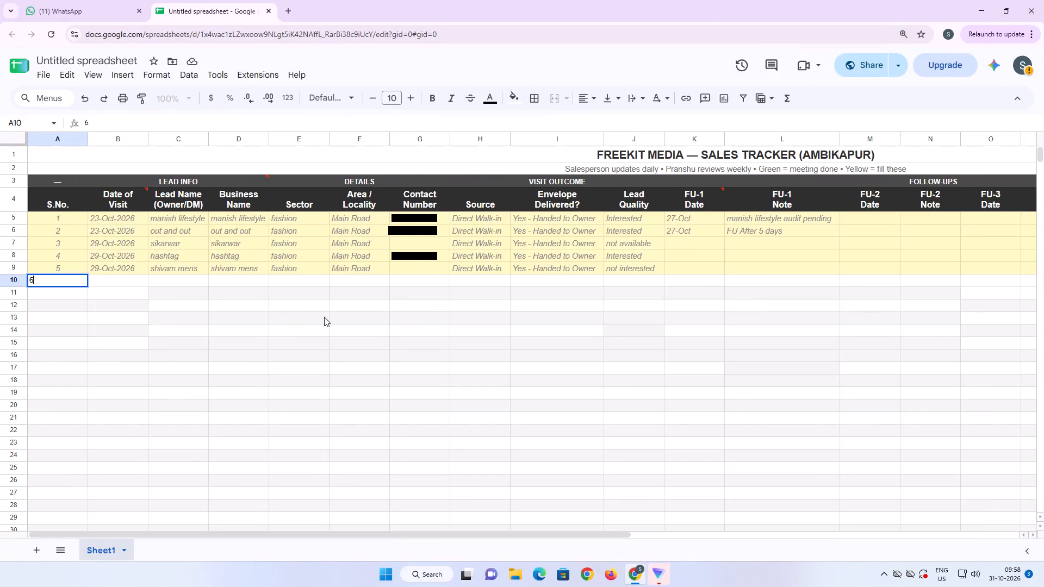
{"action": "key", "text": "Tab"}
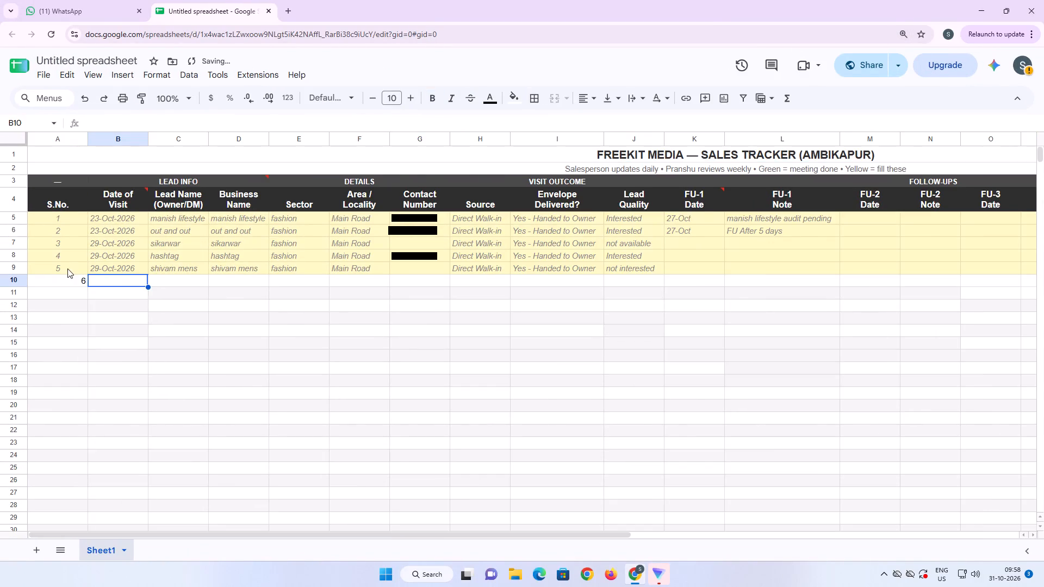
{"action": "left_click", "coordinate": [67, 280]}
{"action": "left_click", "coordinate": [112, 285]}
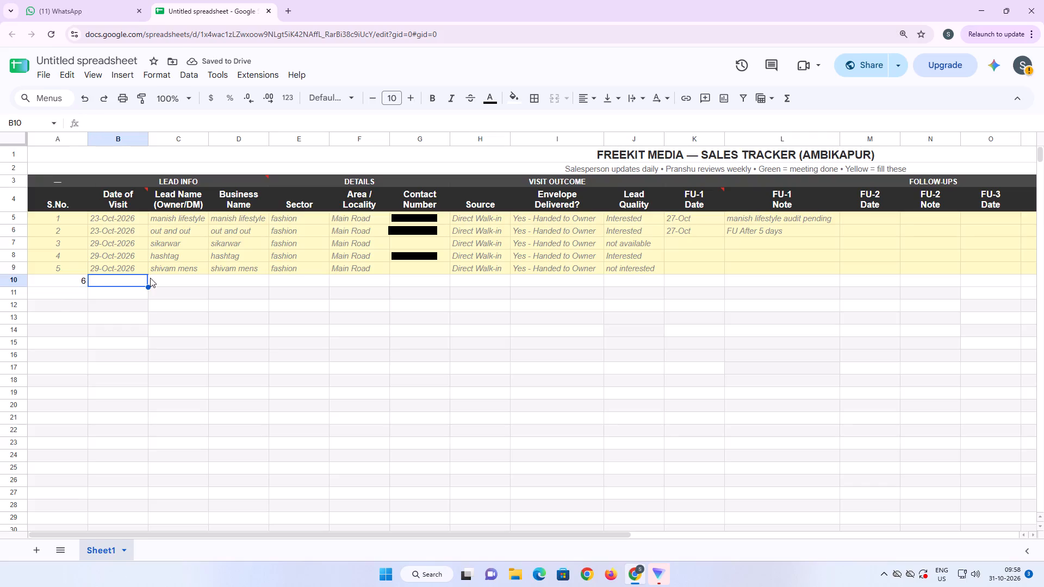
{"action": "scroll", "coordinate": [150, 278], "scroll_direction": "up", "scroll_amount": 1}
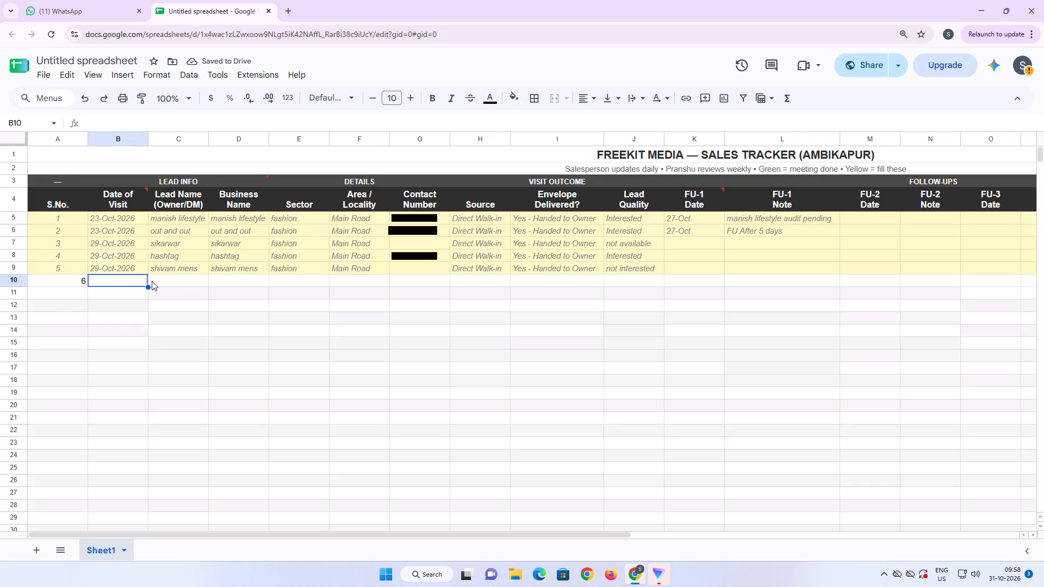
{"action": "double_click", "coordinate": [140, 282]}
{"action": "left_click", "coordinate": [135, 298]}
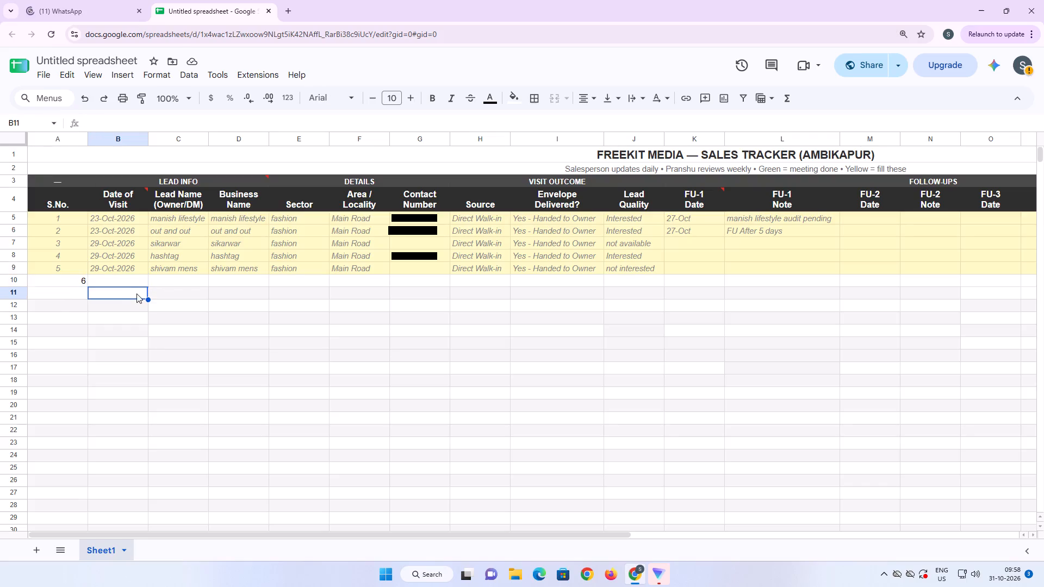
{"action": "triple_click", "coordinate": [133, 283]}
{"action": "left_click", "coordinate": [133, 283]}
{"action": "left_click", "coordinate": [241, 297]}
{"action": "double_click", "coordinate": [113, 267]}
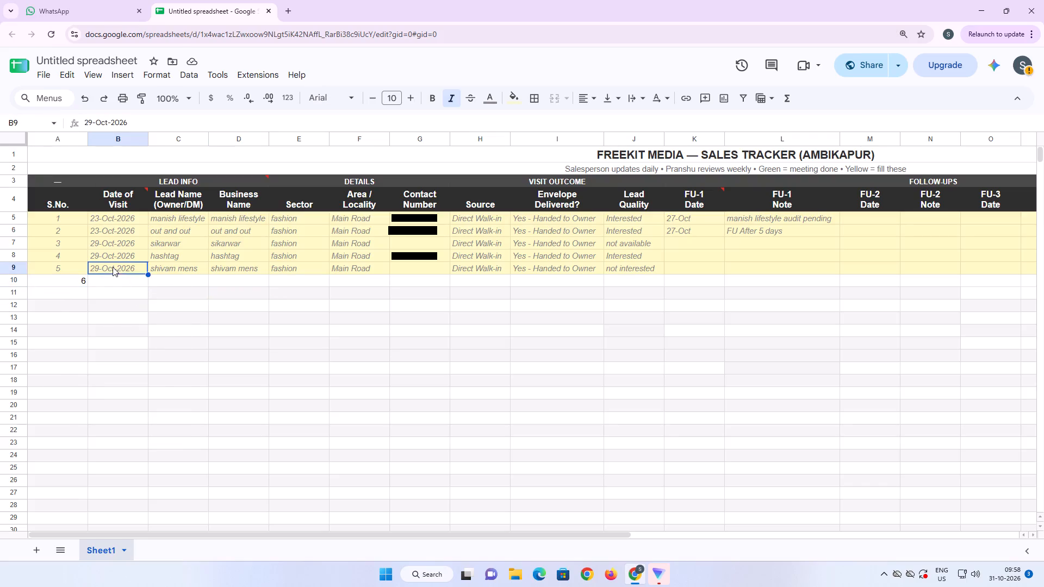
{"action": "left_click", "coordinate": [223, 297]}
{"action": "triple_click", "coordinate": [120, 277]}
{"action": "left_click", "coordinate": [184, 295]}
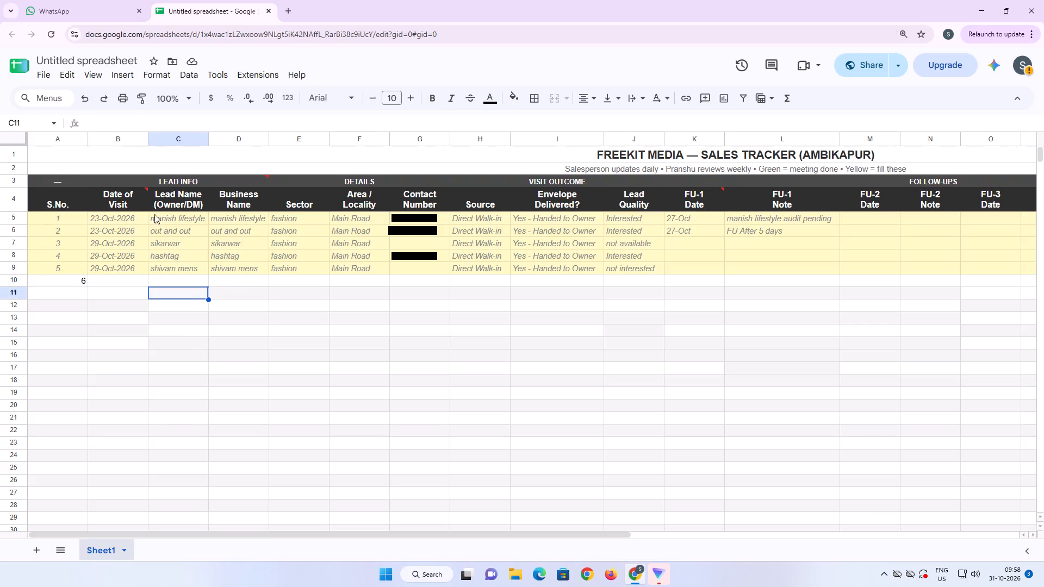
Apply a data validation rule to the whole Date of Visit column with the criterion "Is valid date".
{"action": "left_click", "coordinate": [117, 138]}
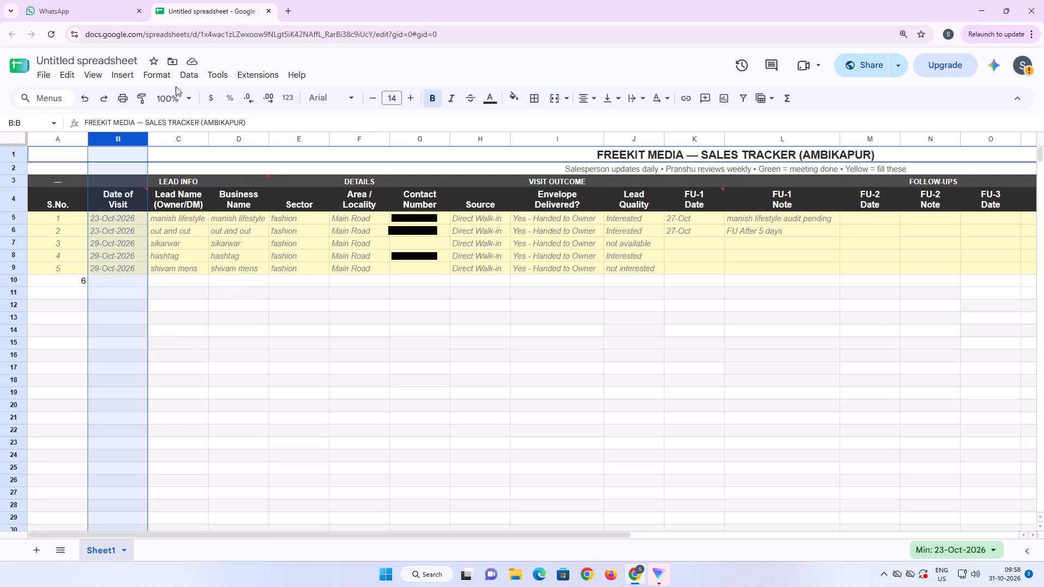
{"action": "left_click", "coordinate": [119, 77]}
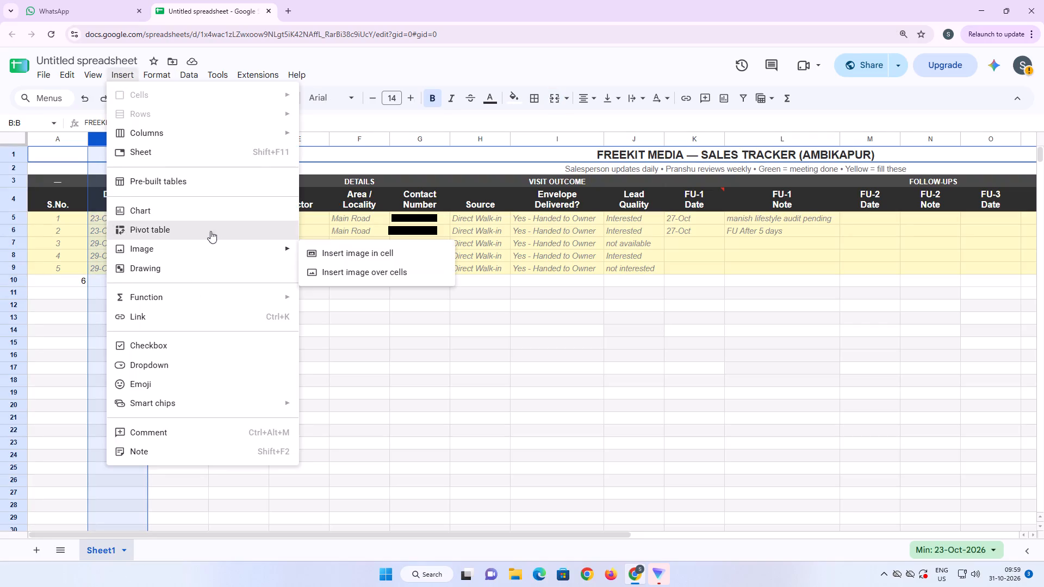
{"action": "left_click", "coordinate": [209, 363]}
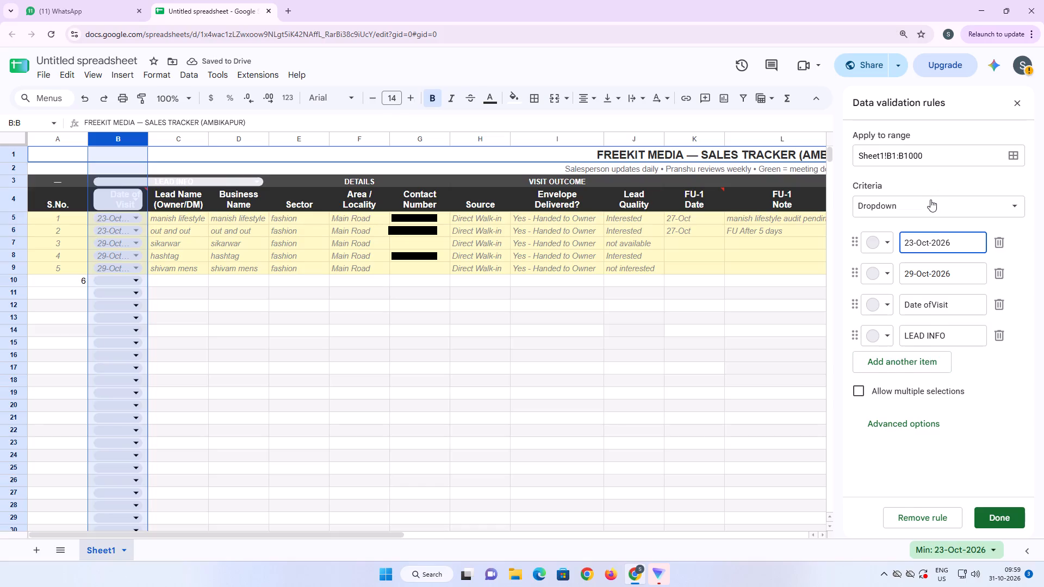
{"action": "left_click", "coordinate": [930, 199]}
{"action": "left_click", "coordinate": [902, 360]}
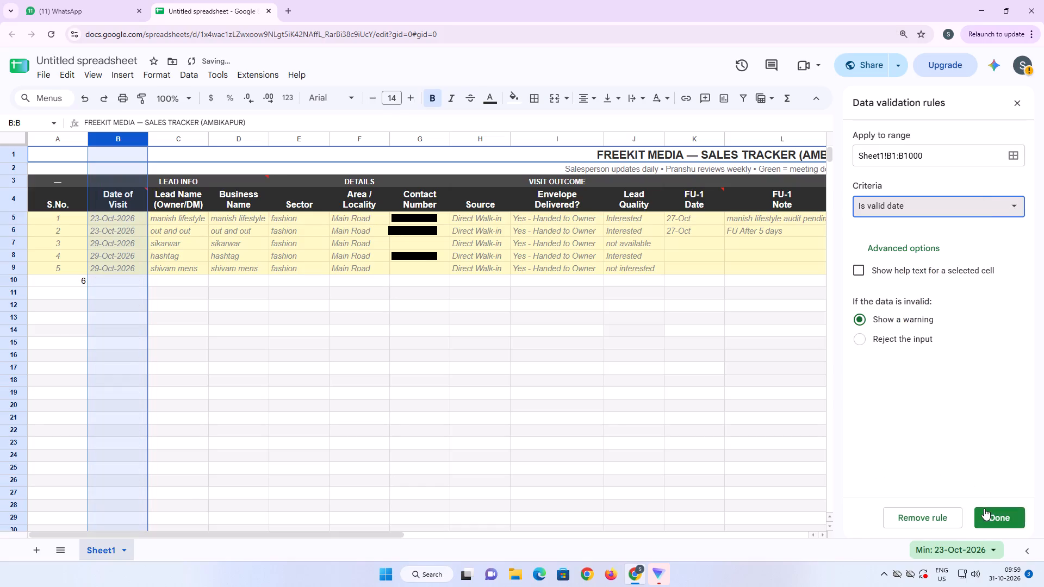
{"action": "left_click", "coordinate": [984, 508]}
Set the Date of Visit in row 10 to 30 October 2026 using the calendar picker.
{"action": "left_click", "coordinate": [633, 339]}
{"action": "left_click", "coordinate": [192, 292]}
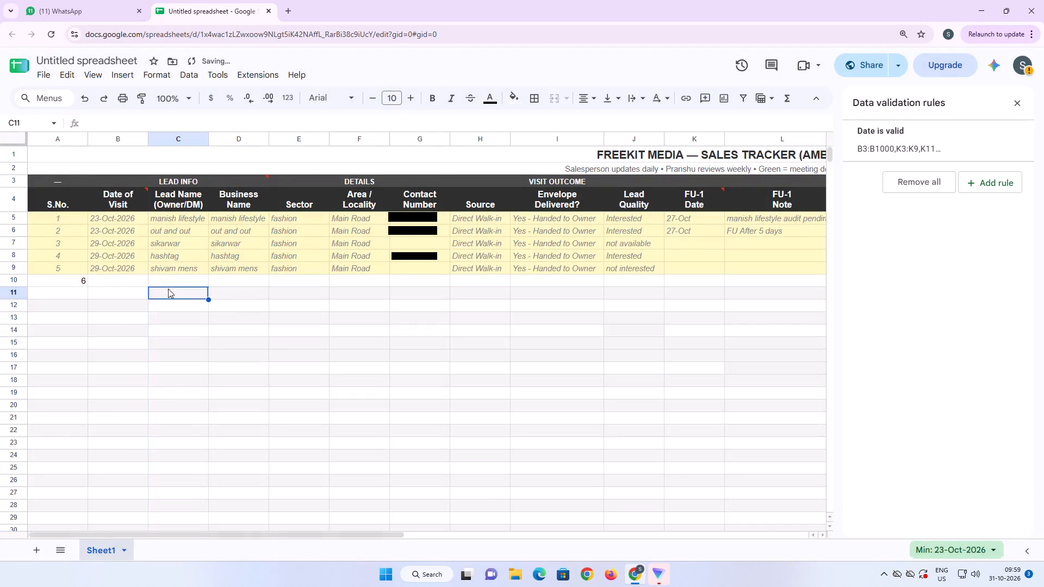
{"action": "double_click", "coordinate": [139, 281]}
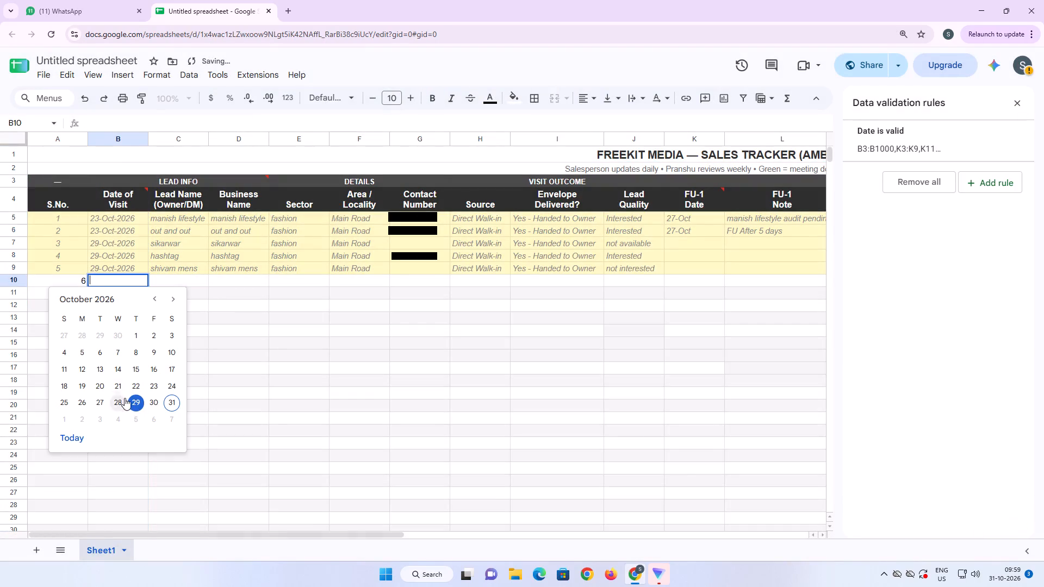
{"action": "left_click", "coordinate": [152, 401]}
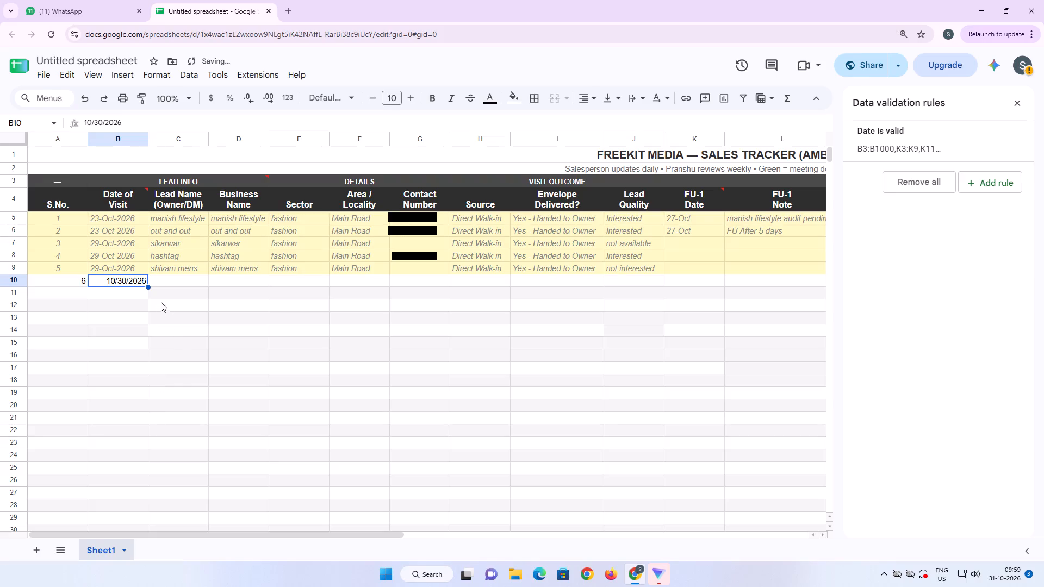
Copy the formatting of the Date of Visit cell in row 9 onto the date cell in row 10.
{"action": "left_click", "coordinate": [164, 280]}
{"action": "left_click", "coordinate": [122, 274]}
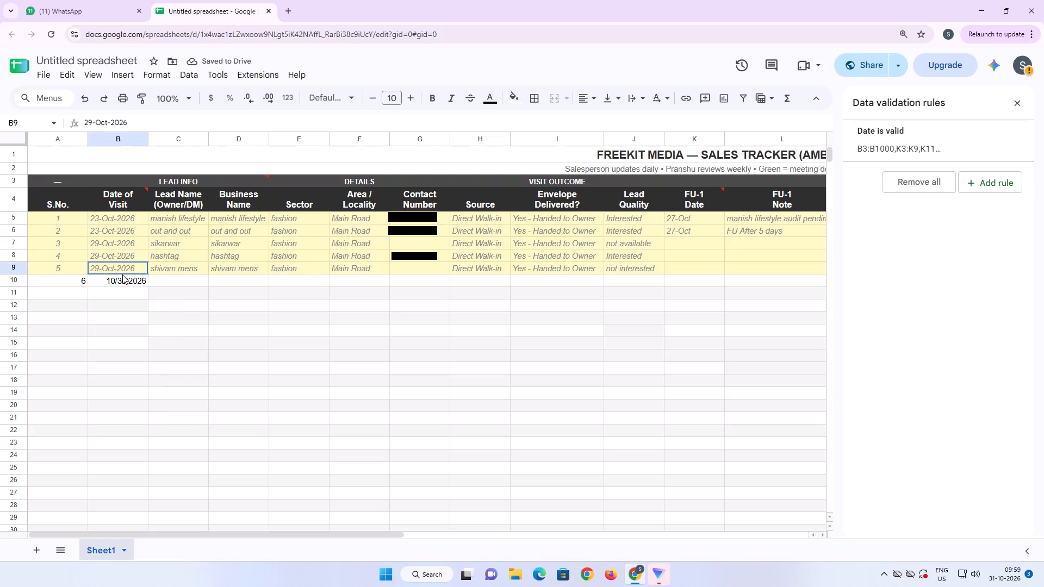
{"action": "left_click", "coordinate": [122, 282]}
{"action": "left_click", "coordinate": [96, 268]}
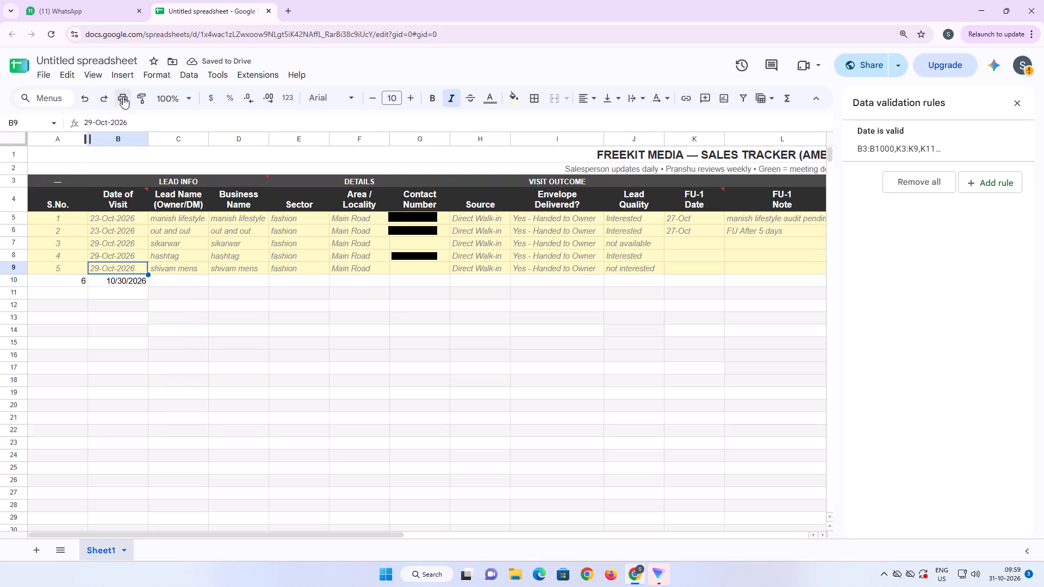
{"action": "left_click", "coordinate": [138, 97]}
{"action": "left_click", "coordinate": [129, 280]}
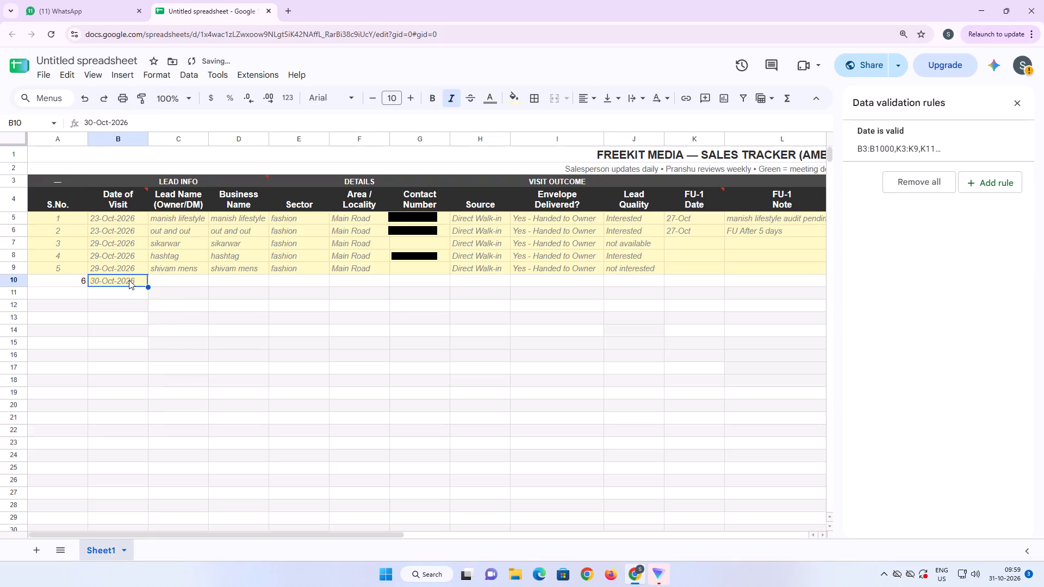
Enter "dress code" as the Lead Name in row 10.
{"action": "left_click", "coordinate": [154, 281]}
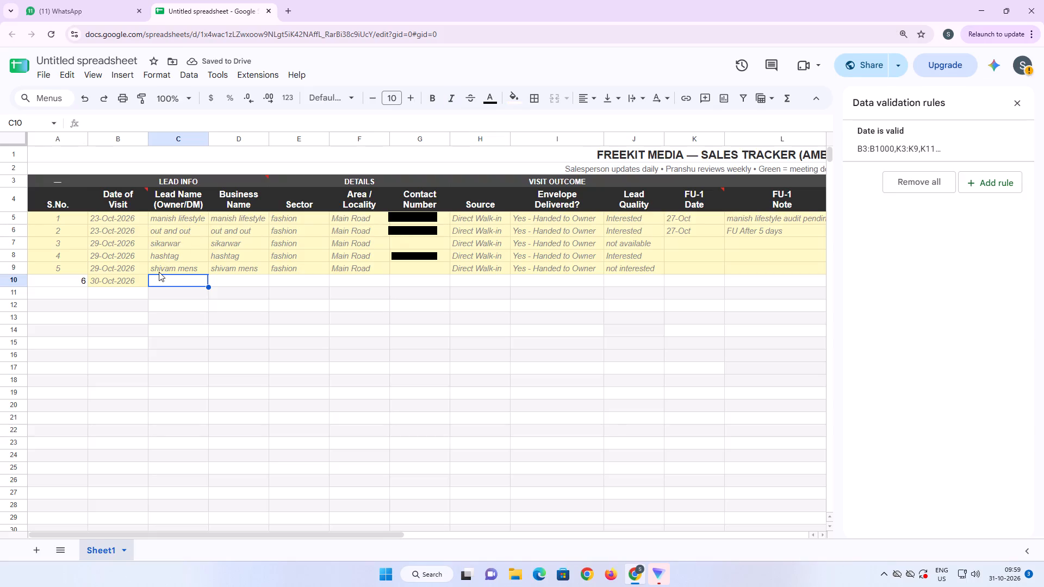
{"action": "left_click", "coordinate": [66, 273]}
{"action": "left_click", "coordinate": [67, 280]}
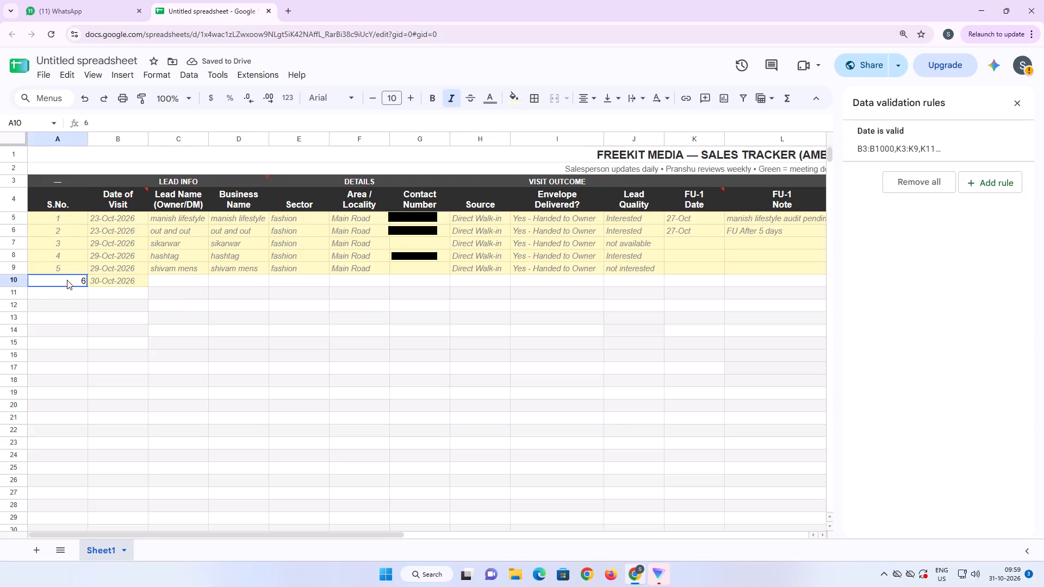
{"action": "left_click", "coordinate": [181, 296]}
{"action": "left_click", "coordinate": [177, 286]}
{"action": "left_click", "coordinate": [174, 283]}
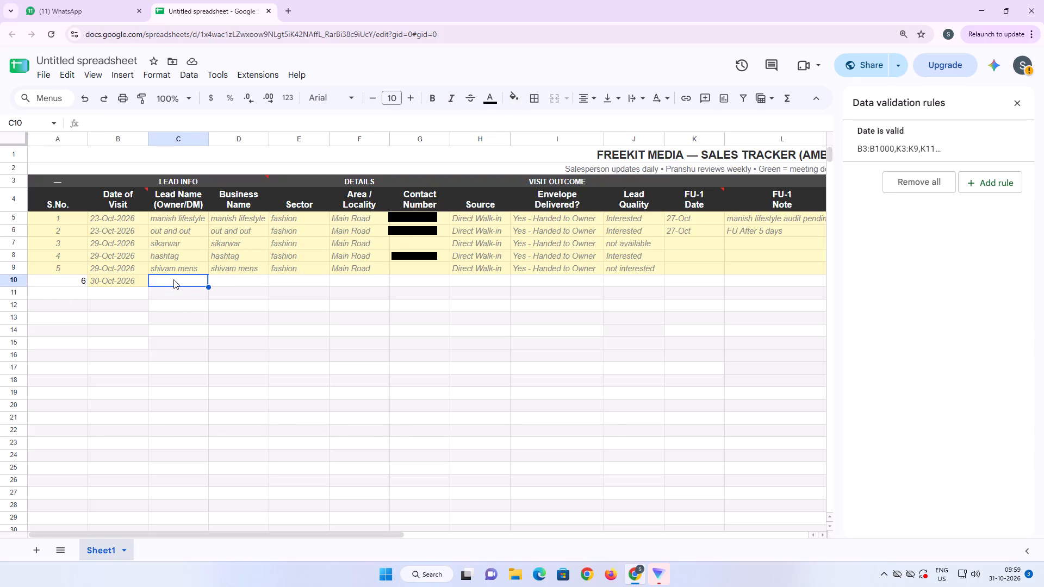
{"action": "type", "text": "dress"}
{"action": "key", "text": "space"}
{"action": "type", "text": "code"}
{"action": "key", "text": "space"}
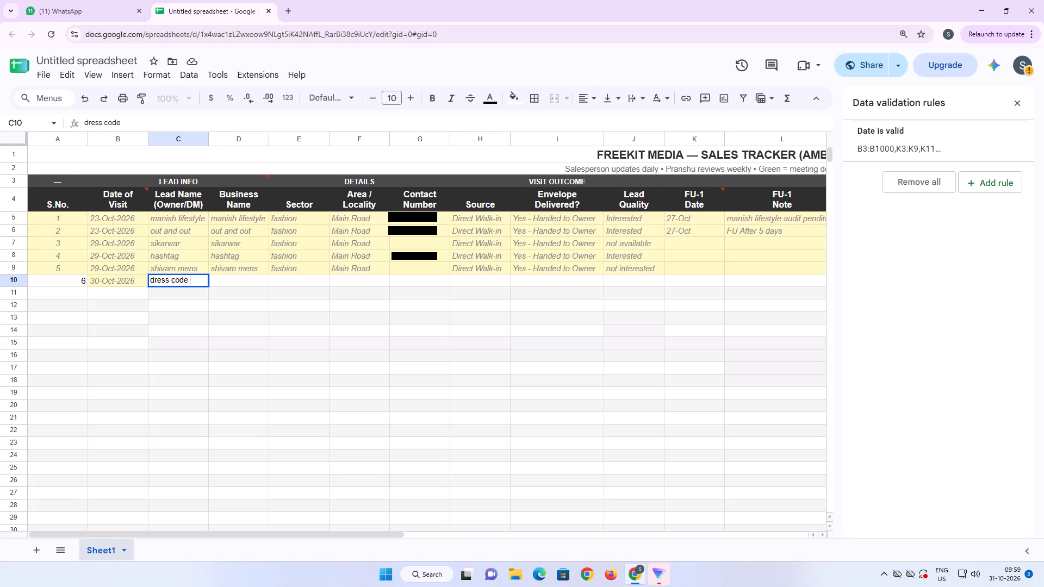
{"action": "key", "text": "Tab"}
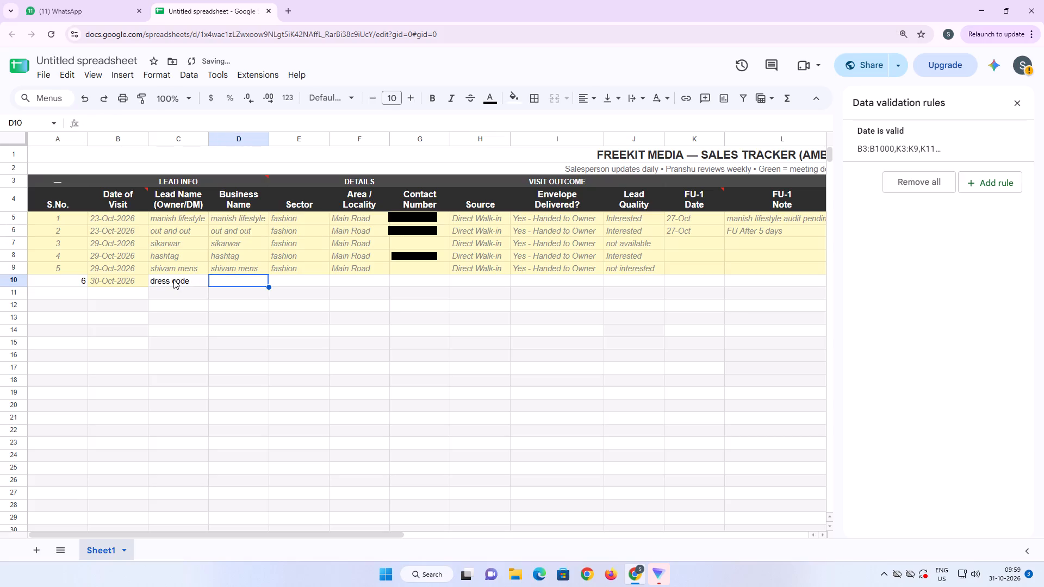
Enter "dress code" as the Business Name in row 10.
{"action": "type", "text": "dress vcode"}
{"action": "key", "text": "space"}
{"action": "key", "text": "Tab"}
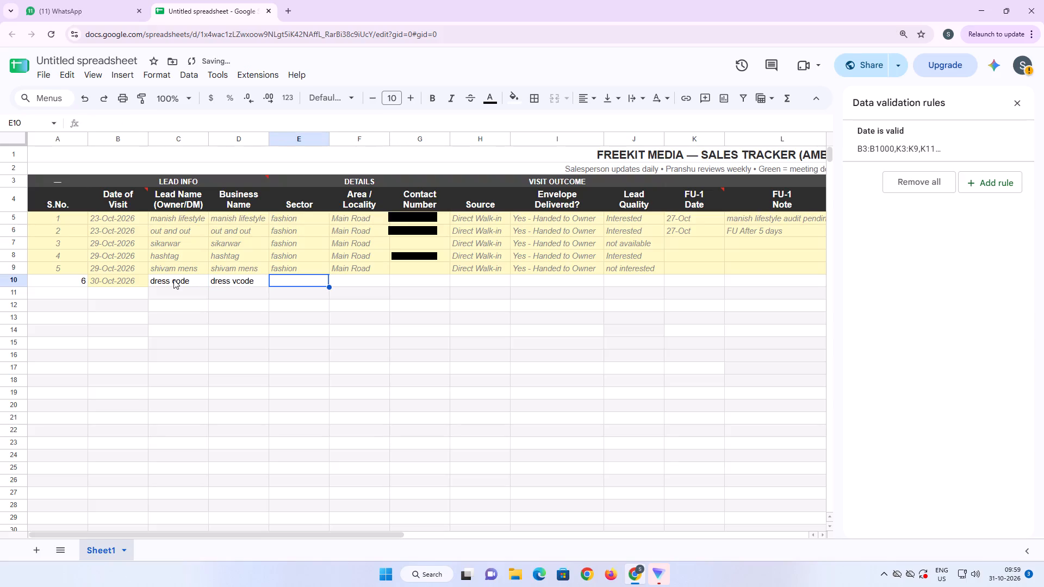
{"action": "key", "text": "Left"}
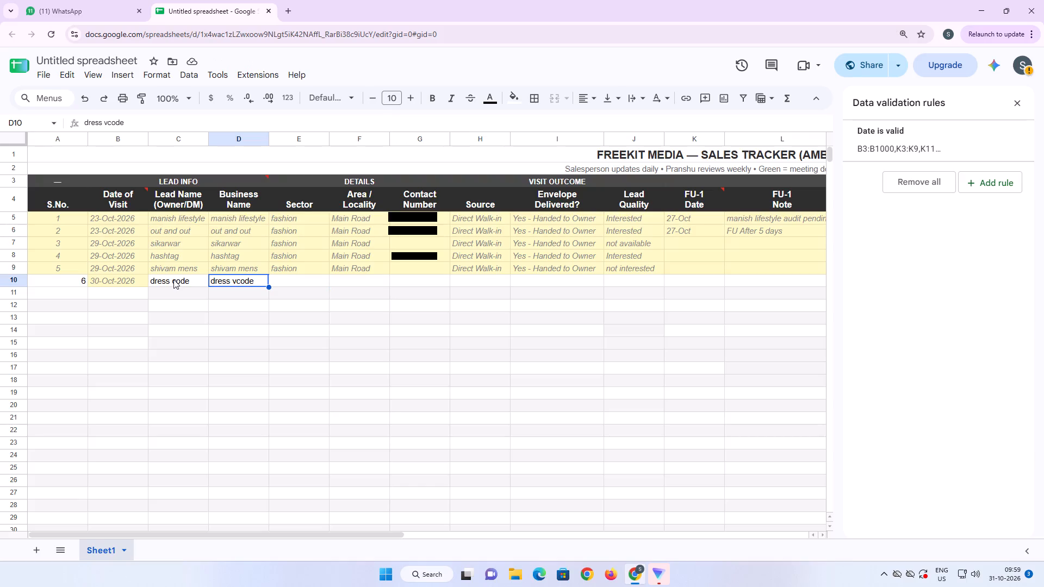
{"action": "key", "text": "BackSpace"}
{"action": "type", "text": "dress code"}
{"action": "key", "text": "space"}
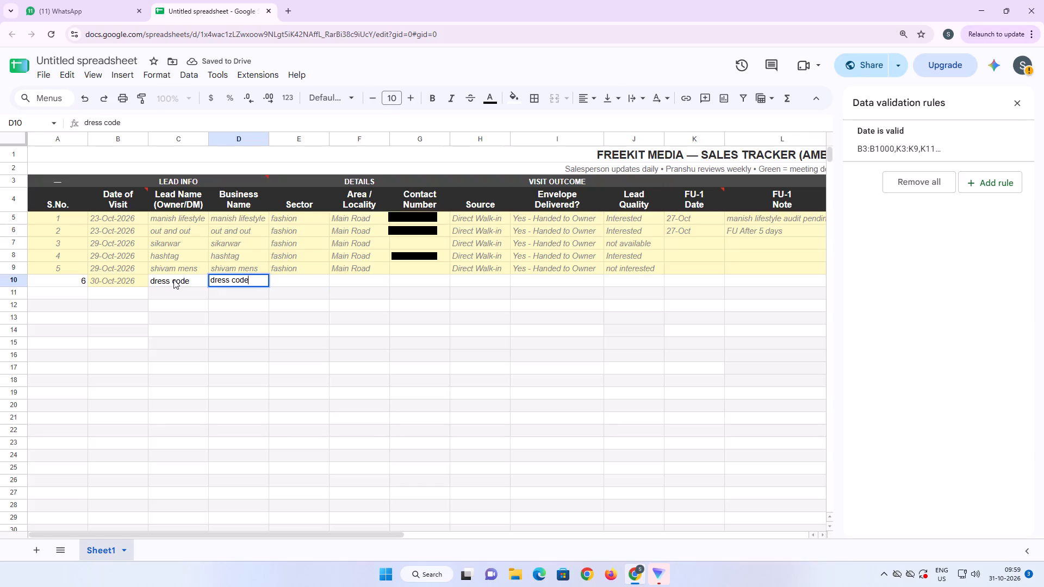
{"action": "key", "text": "Tab"}
Fill in row 10's Sector as "fashion" and its Area / Locality as "Main Road".
{"action": "type", "text": "fashion"}
{"action": "key", "text": "Tab"}
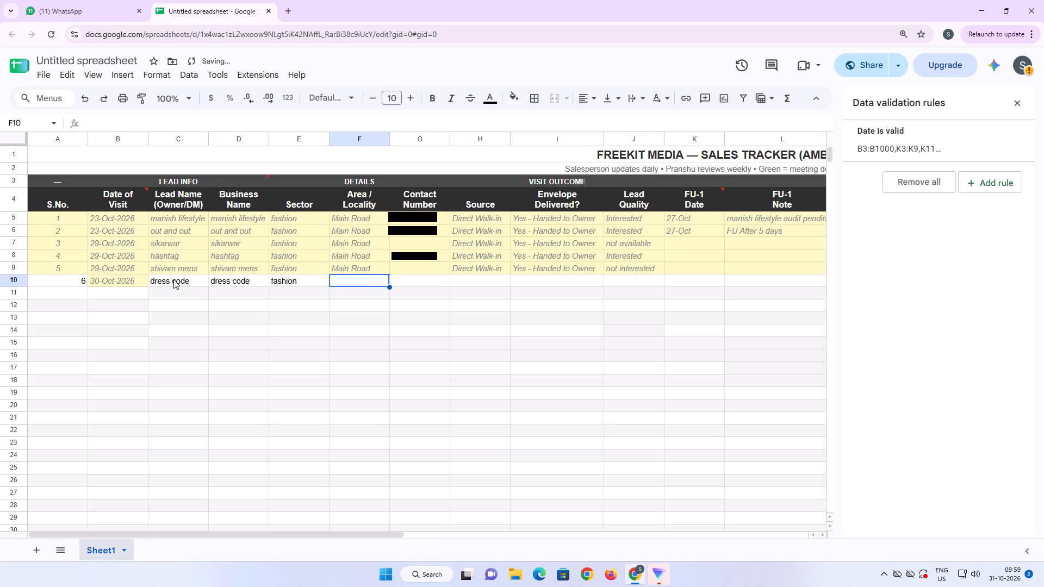
{"action": "type", "text": "main ro"}
{"action": "key", "text": "BackSpace"}
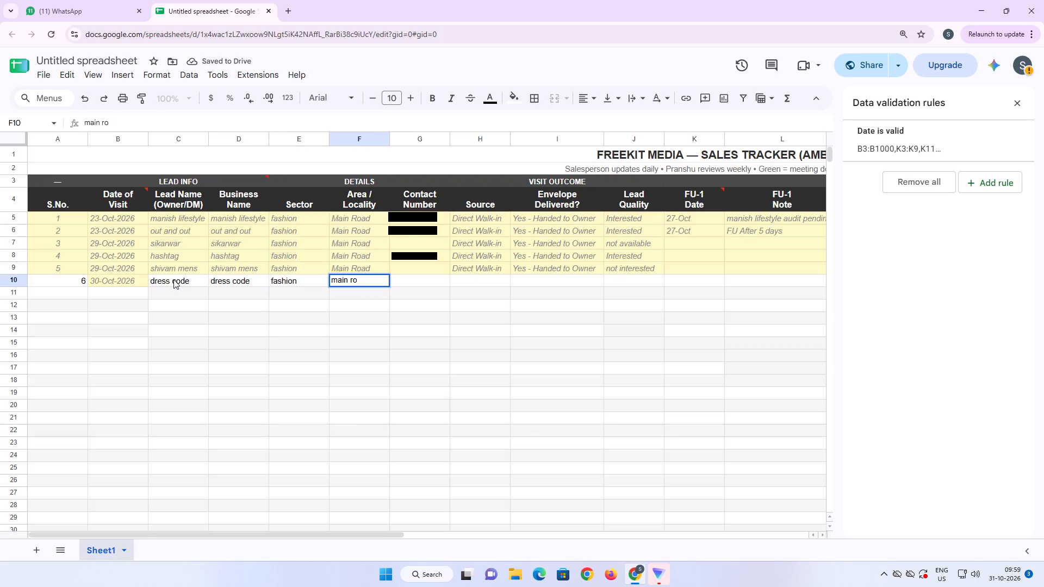
{"action": "key", "text": "BackSpace"}
{"action": "key", "text": "o"}
{"action": "key", "text": "Return"}
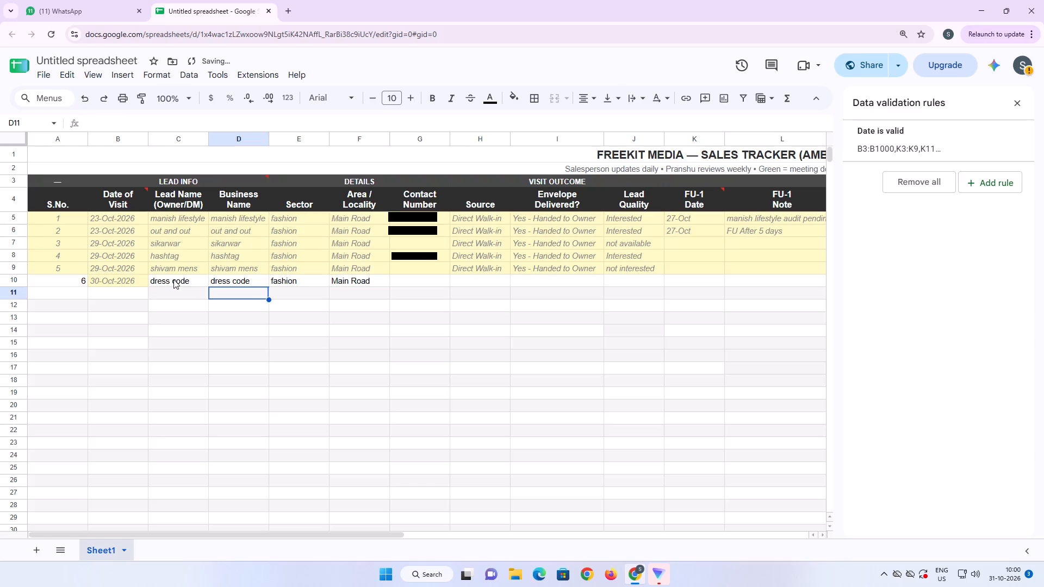
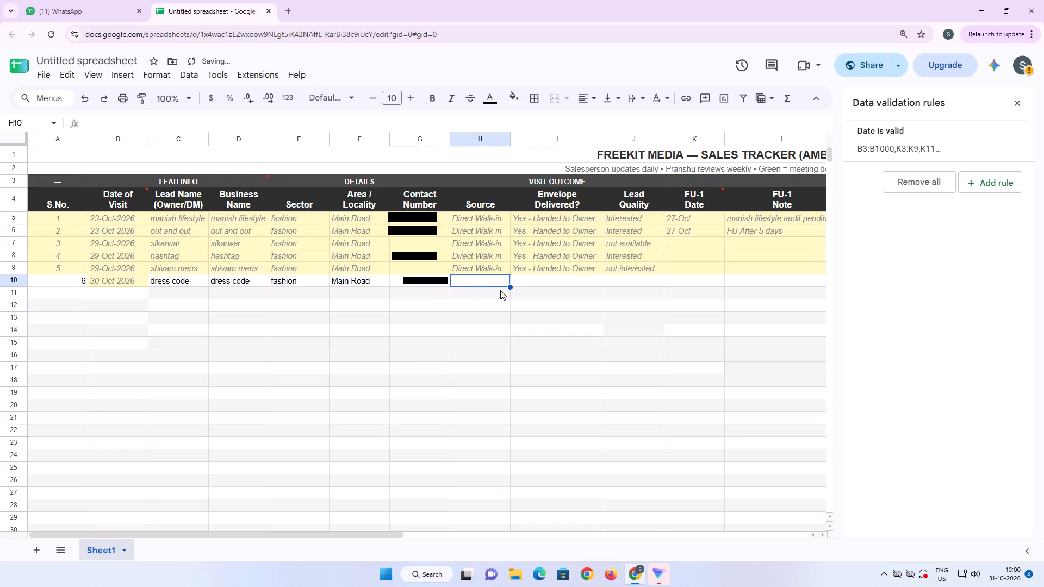
Fill in row 10's Source as "Direct Walk-in", Envelope Delivered as "Yes - Handed to Owner" and Lead Quality as "Interested".
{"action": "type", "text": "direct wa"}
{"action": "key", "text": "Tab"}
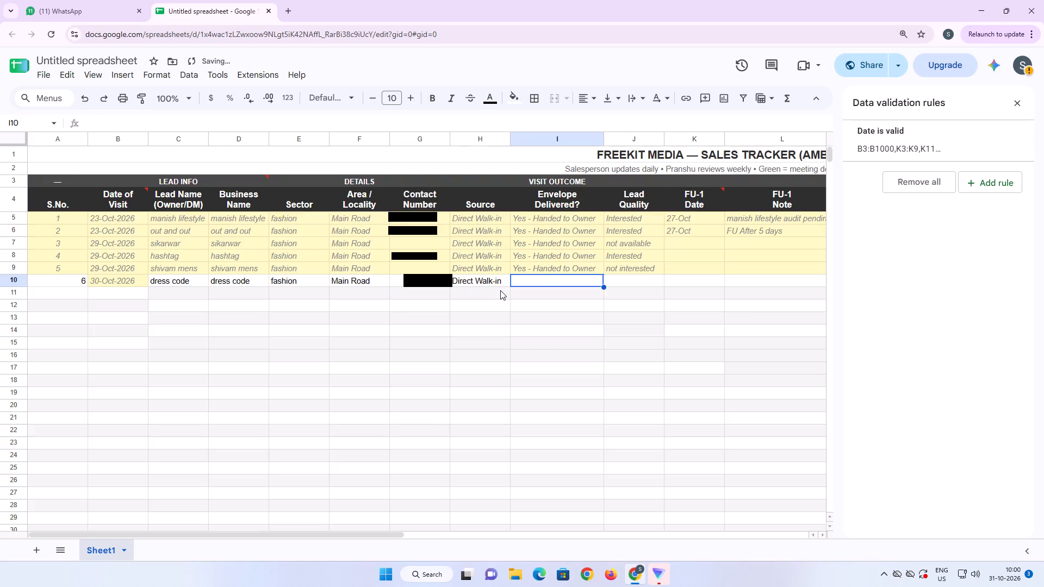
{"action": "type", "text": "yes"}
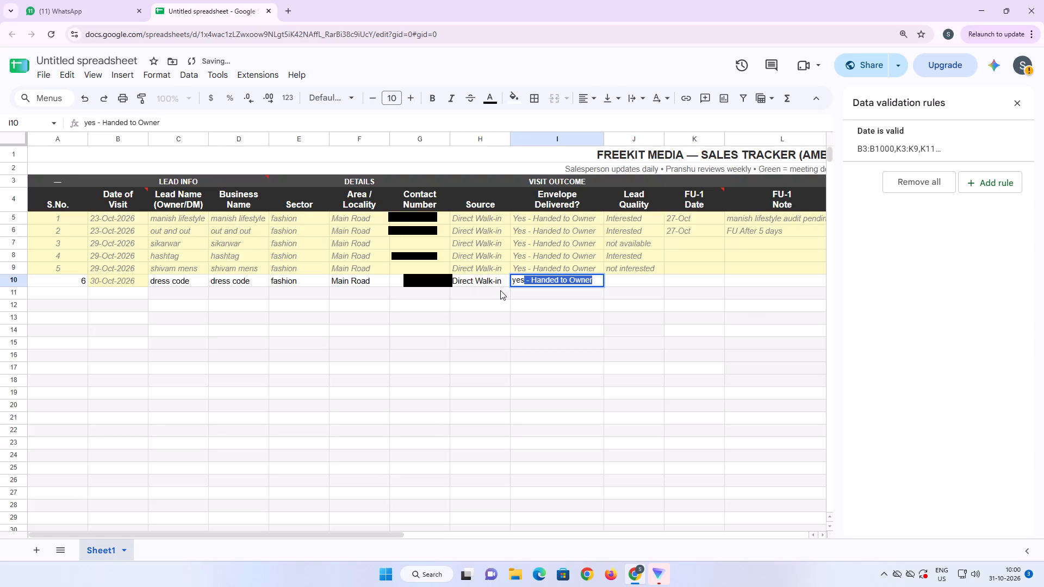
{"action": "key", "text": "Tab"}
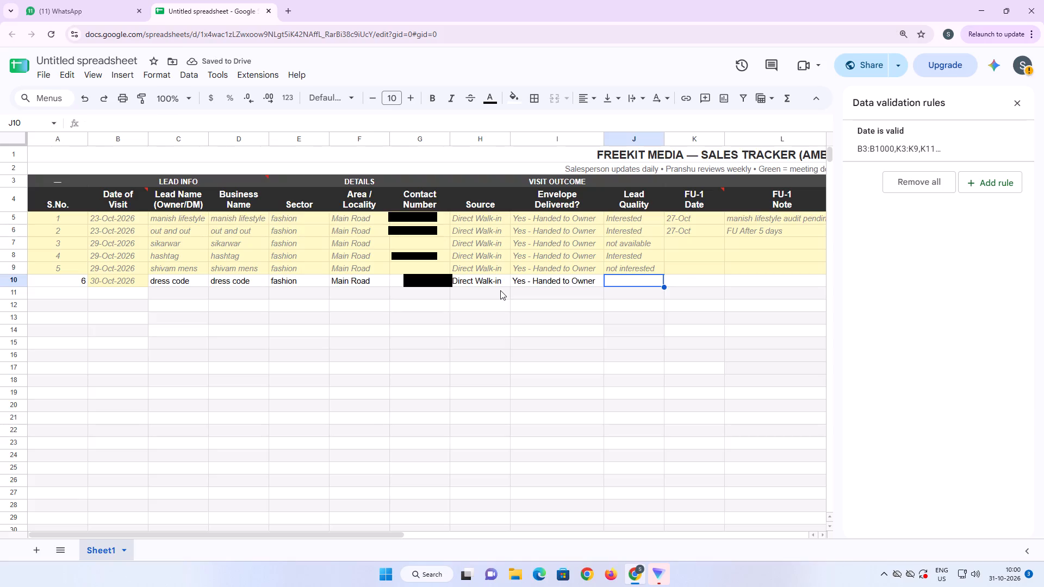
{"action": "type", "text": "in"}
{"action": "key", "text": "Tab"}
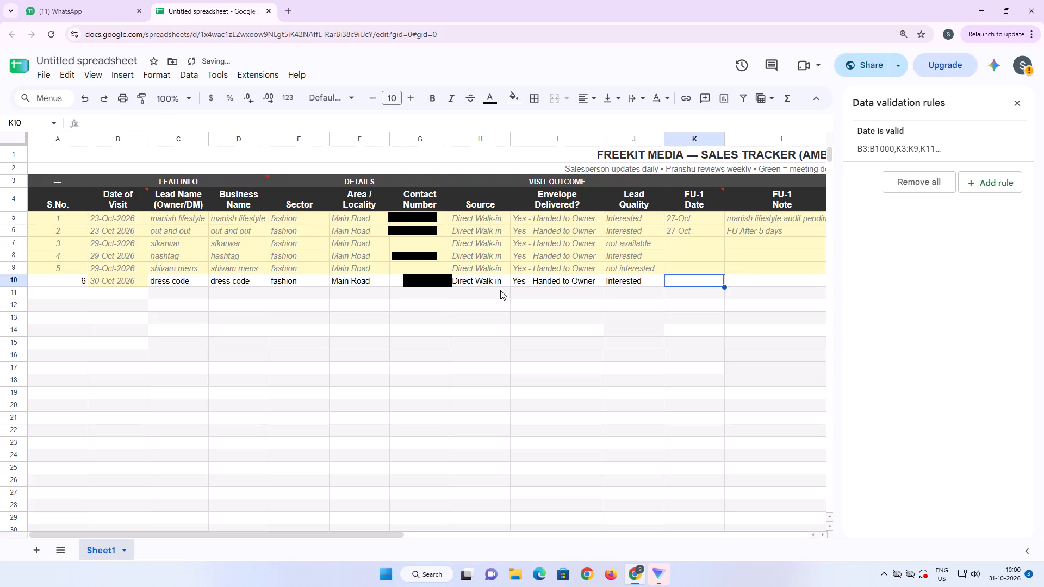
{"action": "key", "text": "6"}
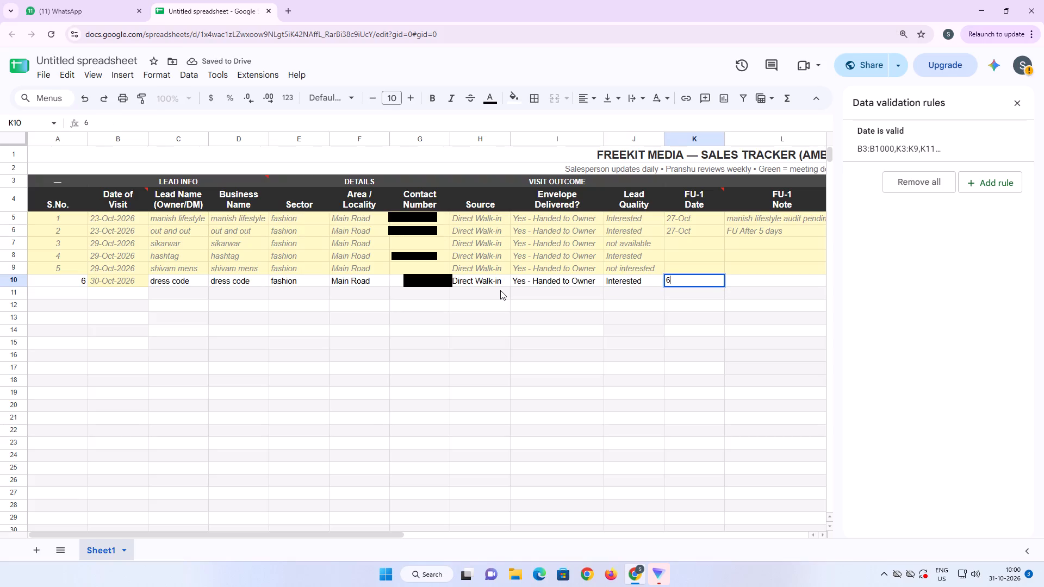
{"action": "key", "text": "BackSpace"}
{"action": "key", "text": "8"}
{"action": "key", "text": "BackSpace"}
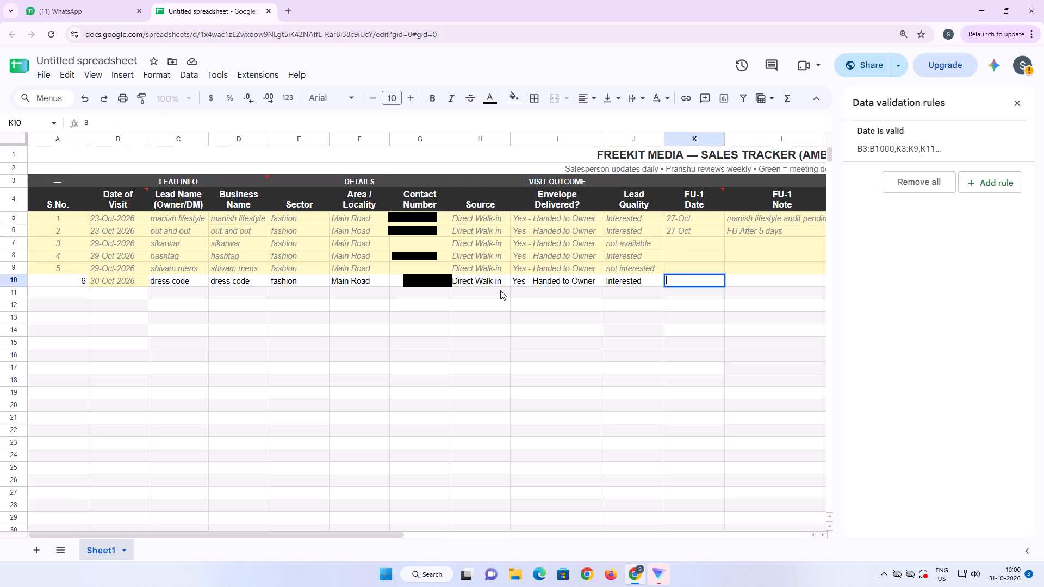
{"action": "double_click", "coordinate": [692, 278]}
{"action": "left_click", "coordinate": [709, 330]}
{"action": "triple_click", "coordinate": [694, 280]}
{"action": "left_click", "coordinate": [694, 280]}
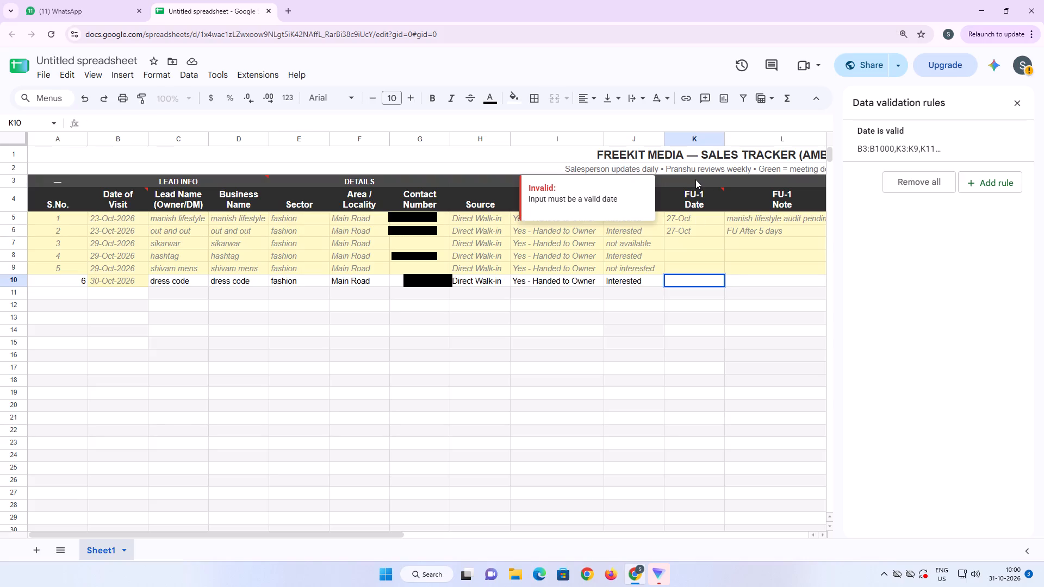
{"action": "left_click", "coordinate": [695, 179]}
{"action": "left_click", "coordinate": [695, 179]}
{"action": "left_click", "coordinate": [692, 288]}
Apply a data validation rule with the "Is valid date" criterion to the whole FU-1 Date column, K1:K1000, including all matching cells.
{"action": "left_click", "coordinate": [692, 136]}
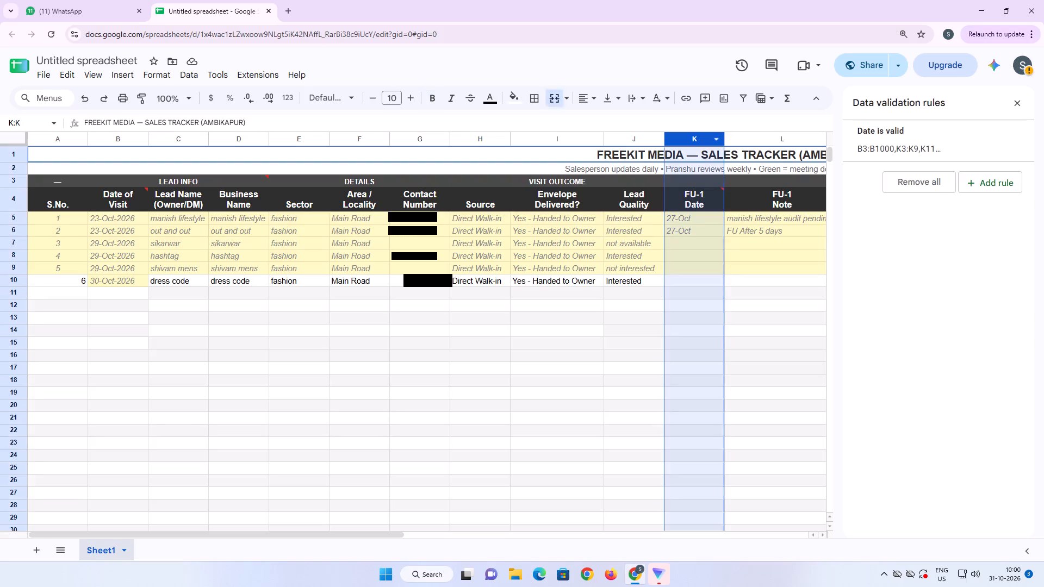
{"action": "left_click", "coordinate": [1016, 103]}
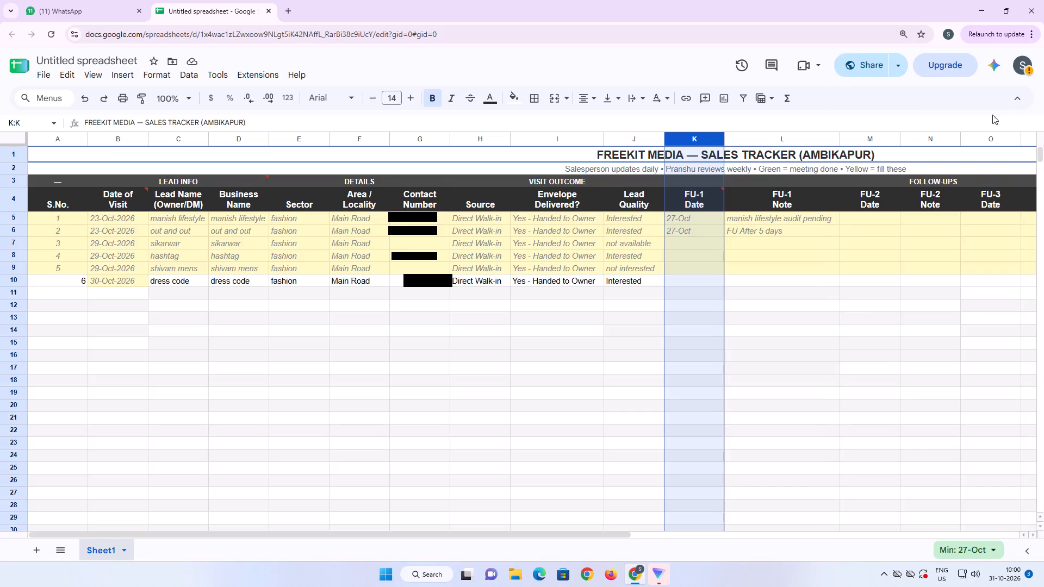
{"action": "left_click", "coordinate": [126, 75]}
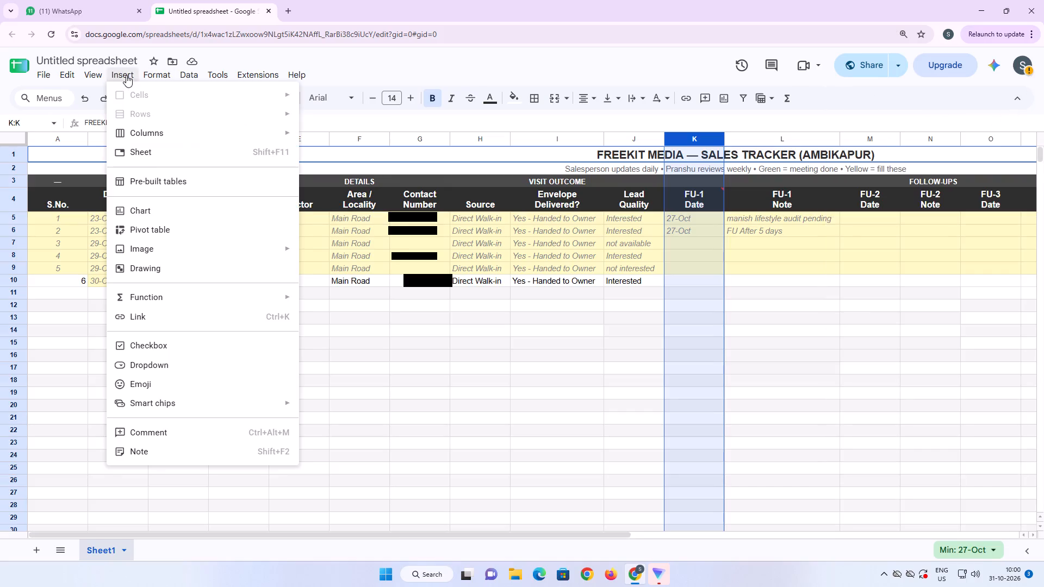
{"action": "left_click", "coordinate": [189, 364]}
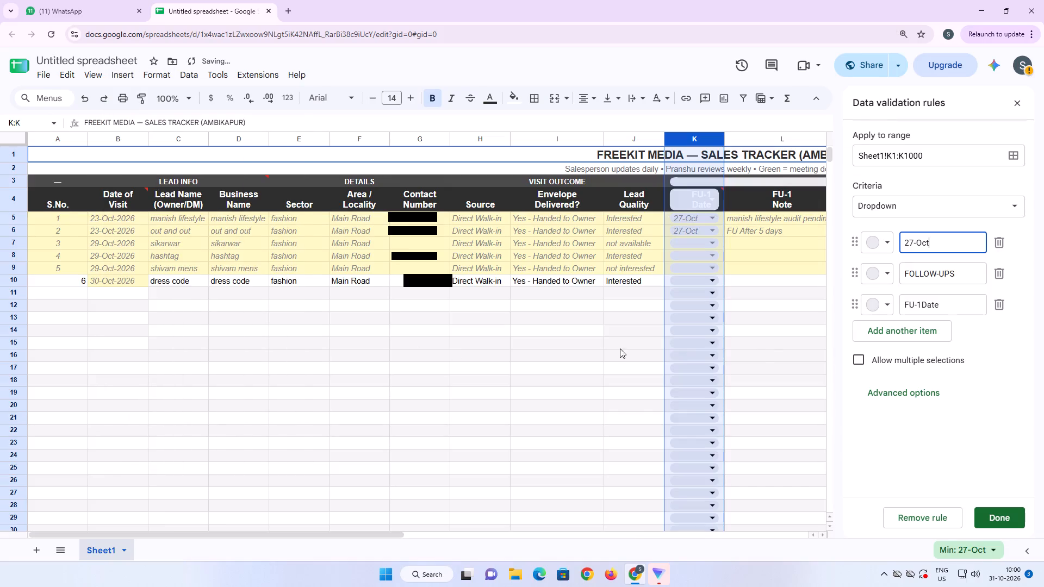
{"action": "left_click", "coordinate": [930, 204]}
{"action": "left_click", "coordinate": [909, 359]}
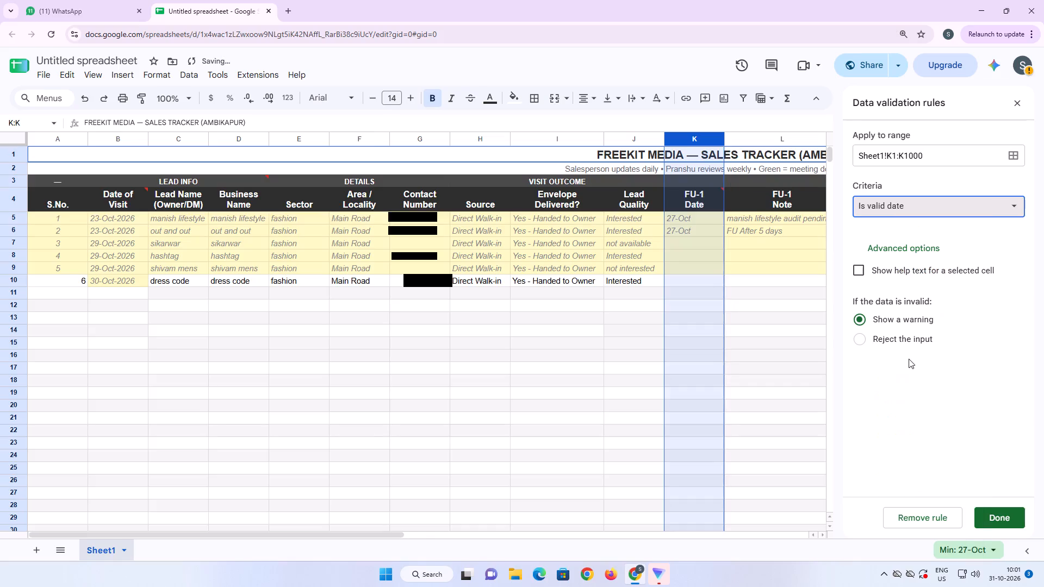
{"action": "left_click", "coordinate": [995, 513]}
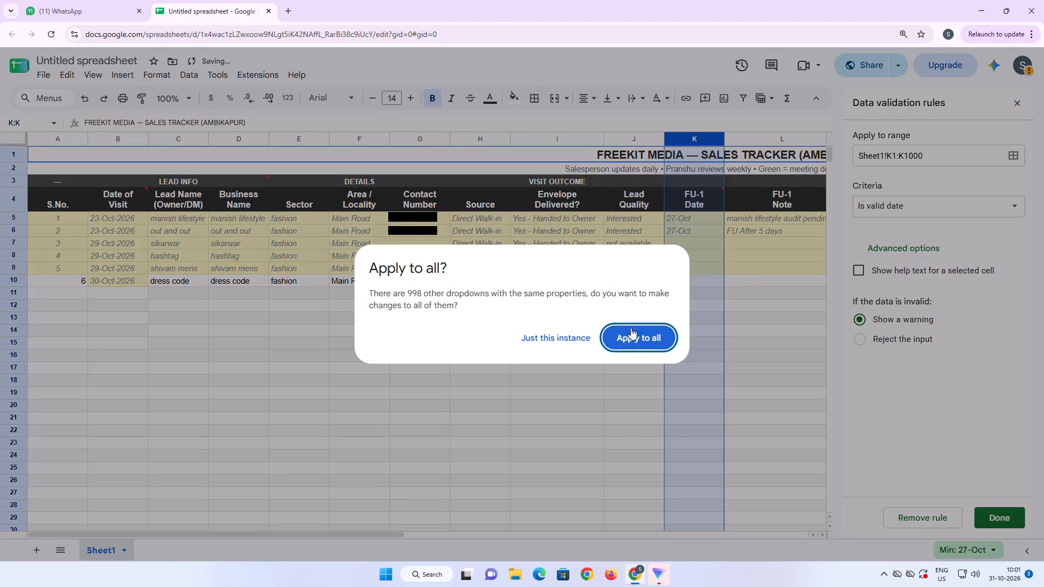
{"action": "left_click", "coordinate": [631, 332]}
{"action": "left_click", "coordinate": [767, 305]}
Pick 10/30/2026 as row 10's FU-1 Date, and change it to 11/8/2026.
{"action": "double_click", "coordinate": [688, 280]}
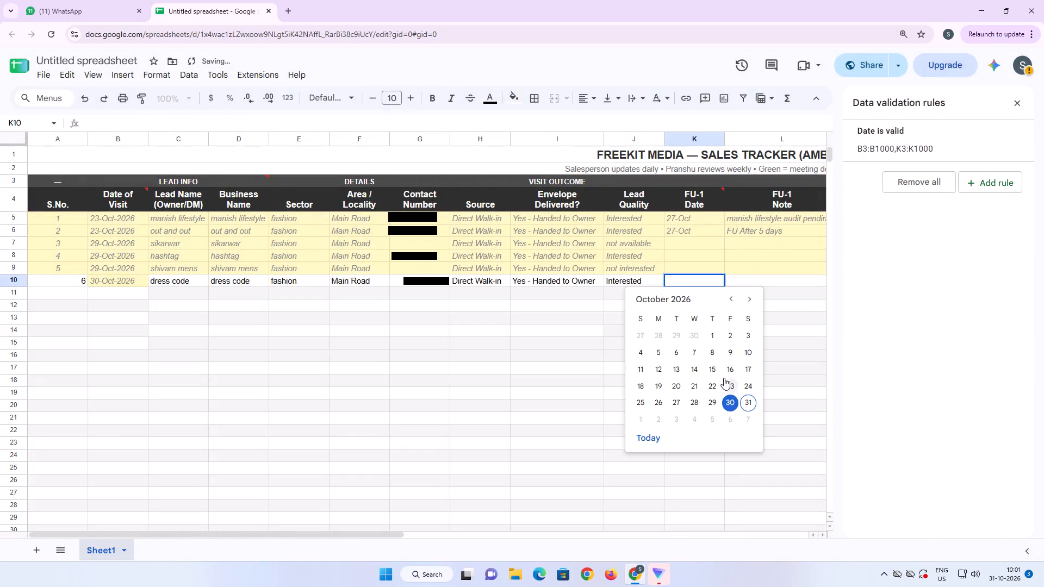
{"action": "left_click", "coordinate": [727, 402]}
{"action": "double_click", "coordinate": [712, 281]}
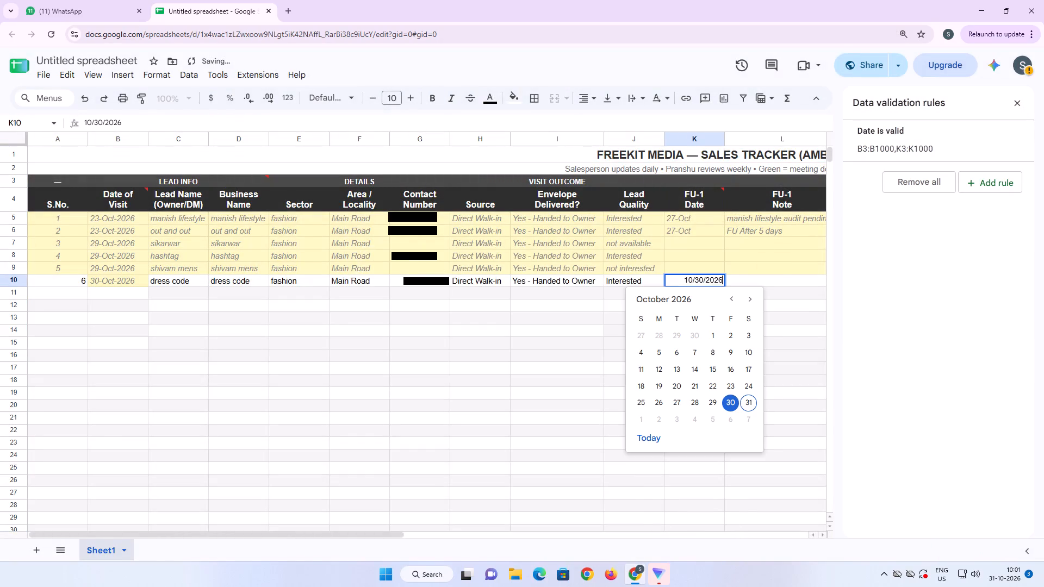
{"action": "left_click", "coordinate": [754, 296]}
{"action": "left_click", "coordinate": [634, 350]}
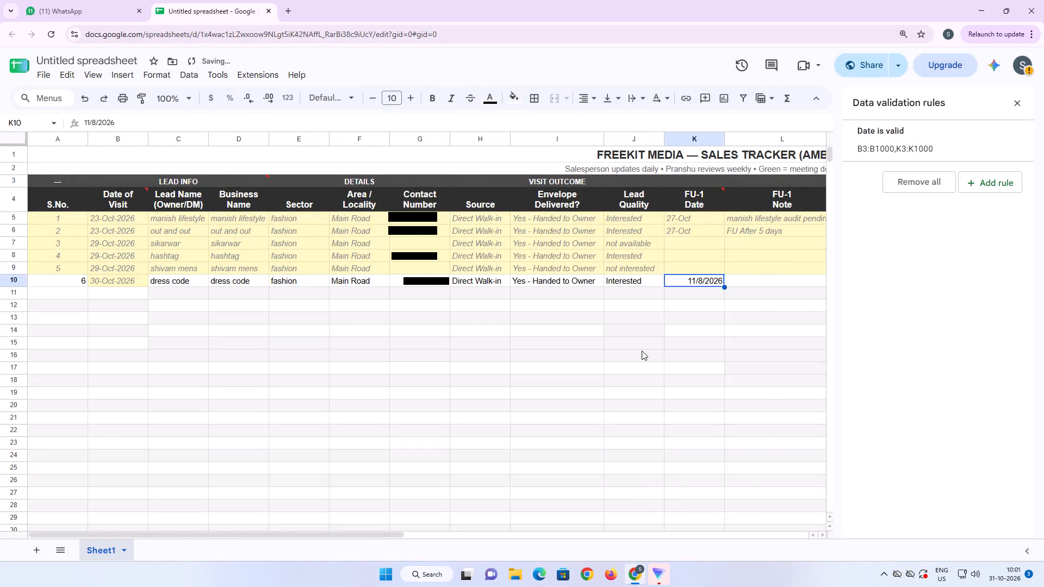
Set row 10's FU-1 Date to 11/10/2026.
{"action": "left_click", "coordinate": [709, 284]}
{"action": "double_click", "coordinate": [710, 281]}
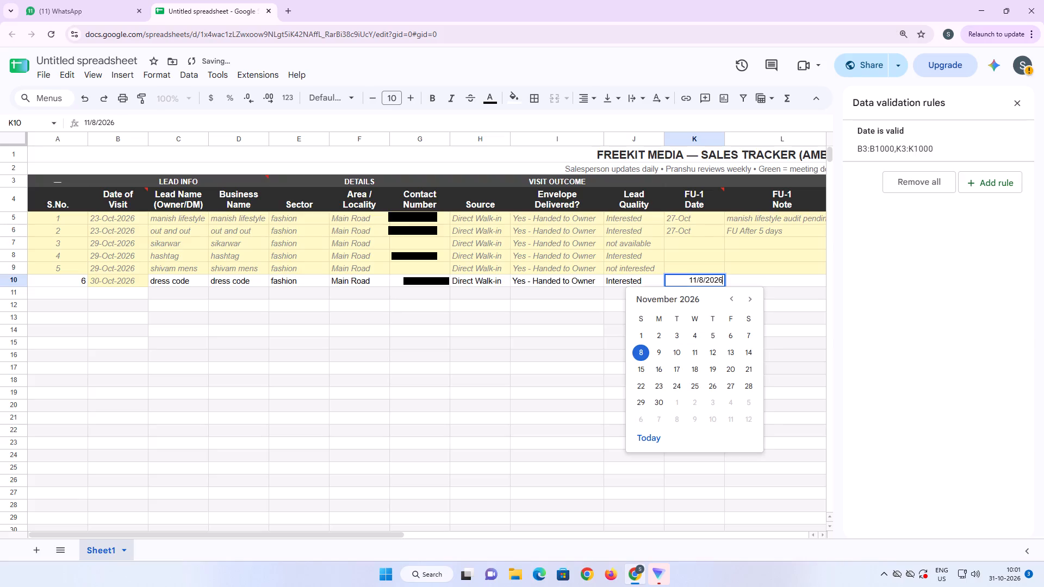
{"action": "left_click", "coordinate": [676, 348]}
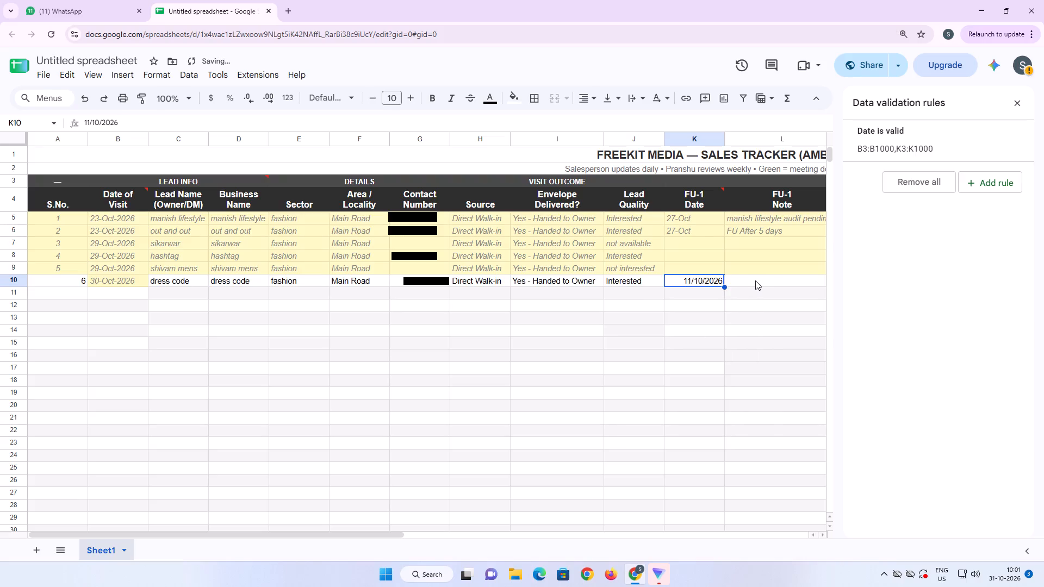
Enter "after diwali" as the FU-1 Note in row 10.
{"action": "left_click", "coordinate": [751, 281]}
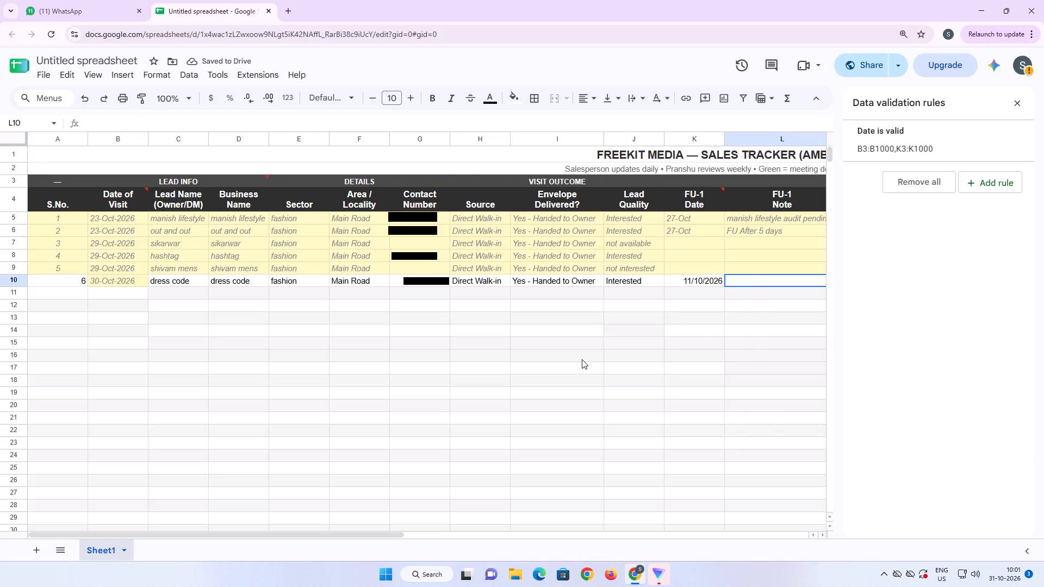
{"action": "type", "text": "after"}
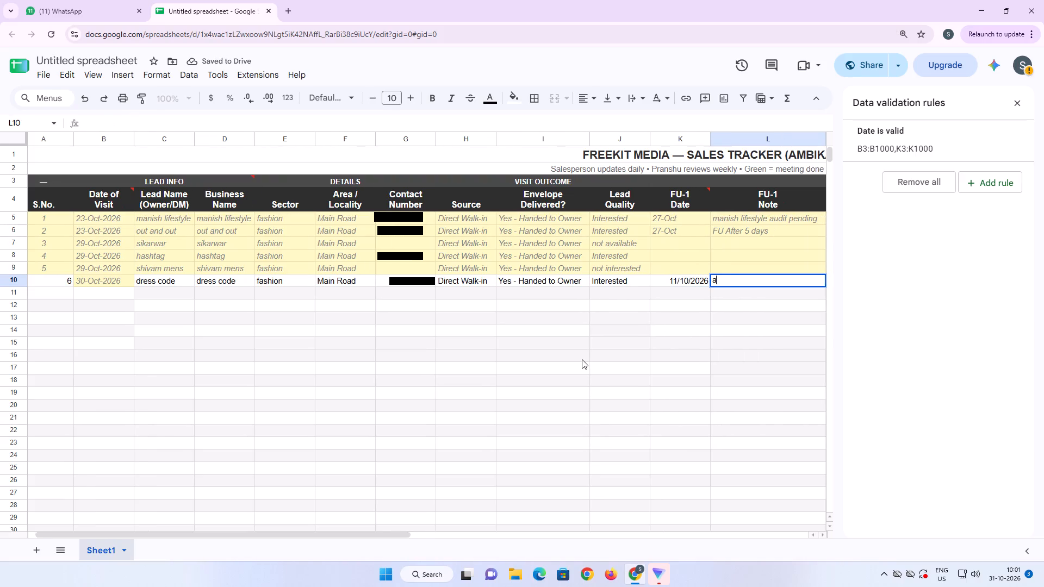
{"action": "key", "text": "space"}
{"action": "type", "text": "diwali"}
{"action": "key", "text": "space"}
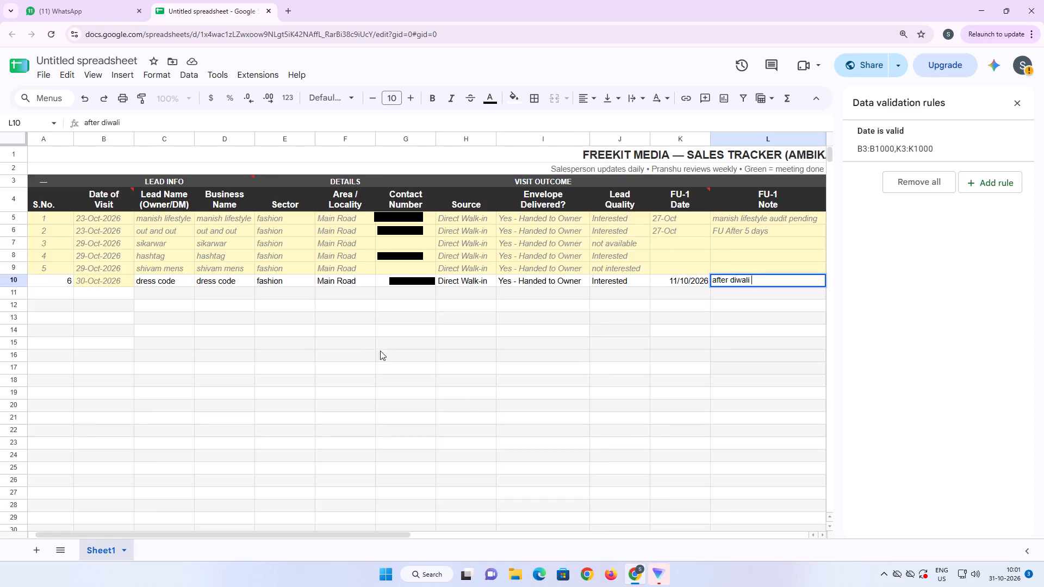
{"action": "left_click", "coordinate": [150, 296]}
Copy the formatting of the existing entries in A5:L9 onto the block starting at the row 10 entry.
{"action": "left_click", "coordinate": [54, 286]}
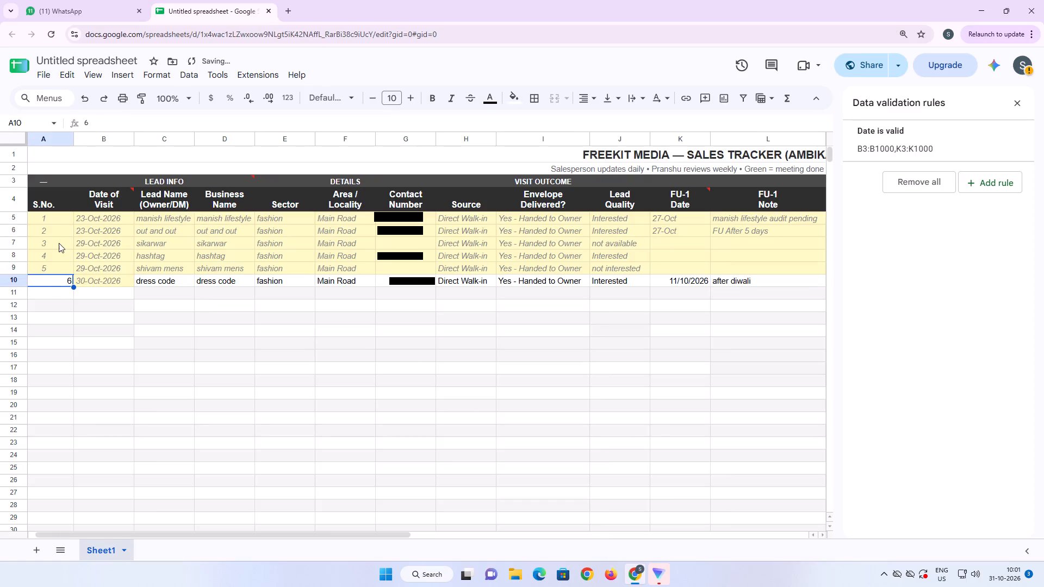
{"action": "left_click_drag", "start_coordinate": [43, 219], "coordinate": [779, 270]}
{"action": "left_click", "coordinate": [142, 101]}
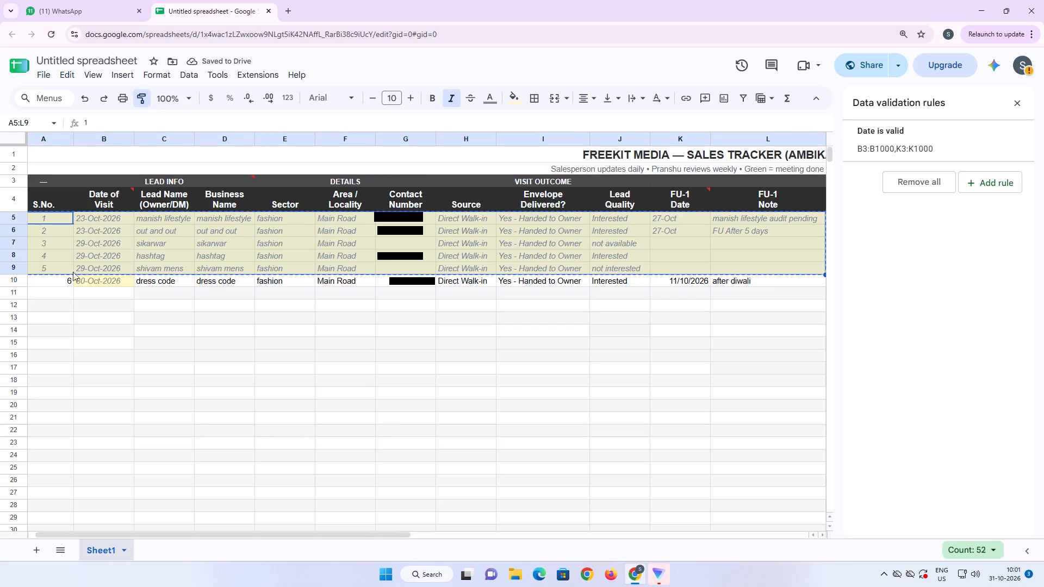
{"action": "left_click_drag", "start_coordinate": [53, 278], "coordinate": [725, 284]}
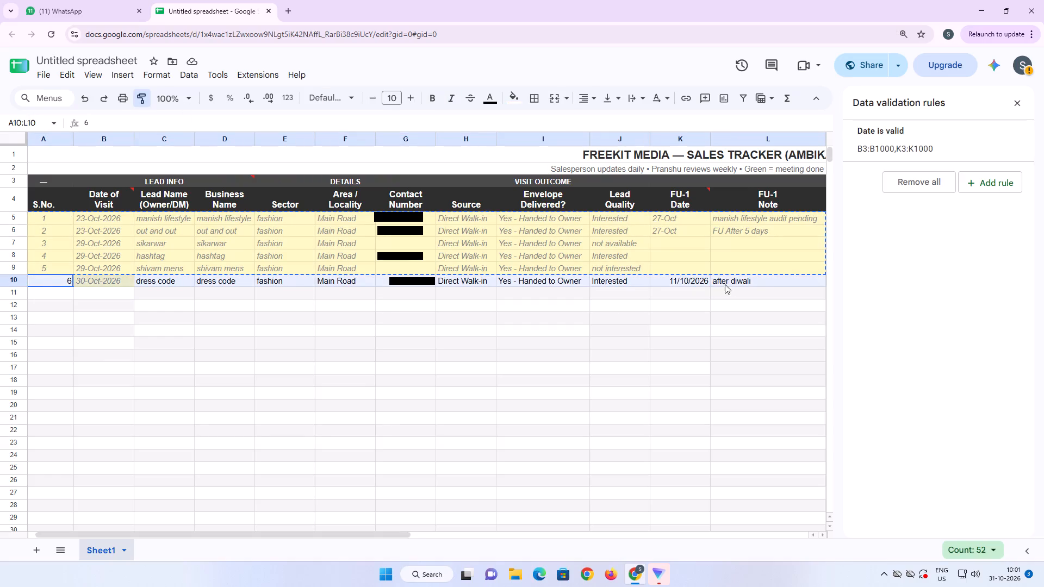
{"action": "left_click_drag", "start_coordinate": [725, 284], "coordinate": [744, 282]}
{"action": "left_click", "coordinate": [446, 373]}
Start the row 11 entry with S.No. 7 and Date of Visit 30-Oct-2026.
{"action": "left_click", "coordinate": [60, 293]}
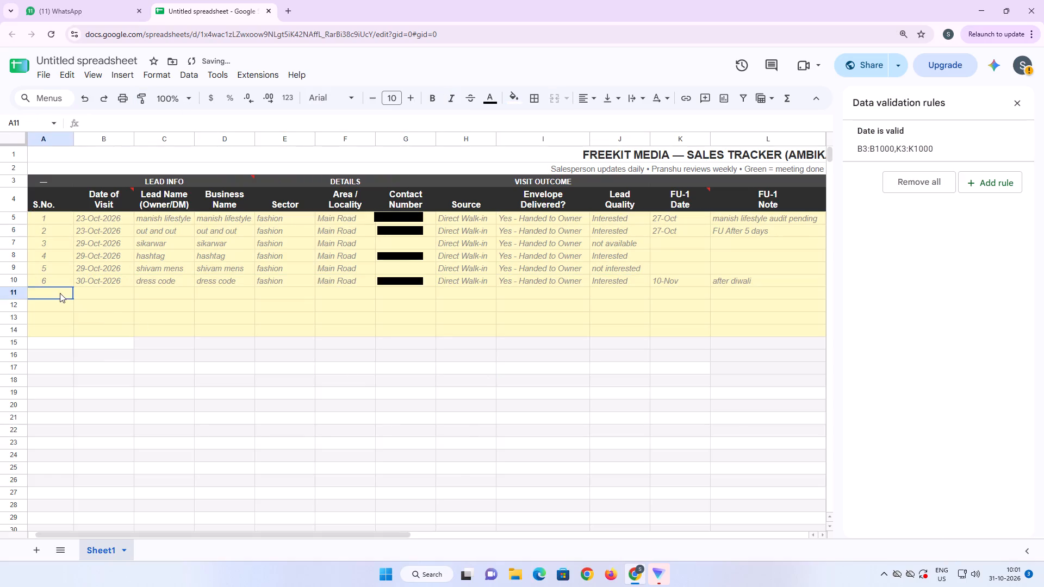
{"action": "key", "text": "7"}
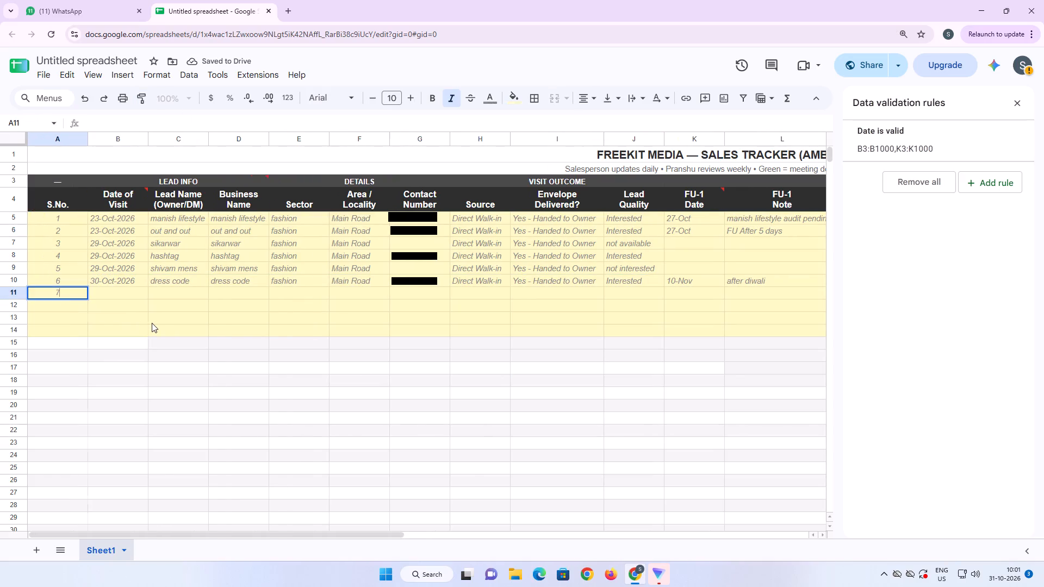
{"action": "key", "text": "Tab"}
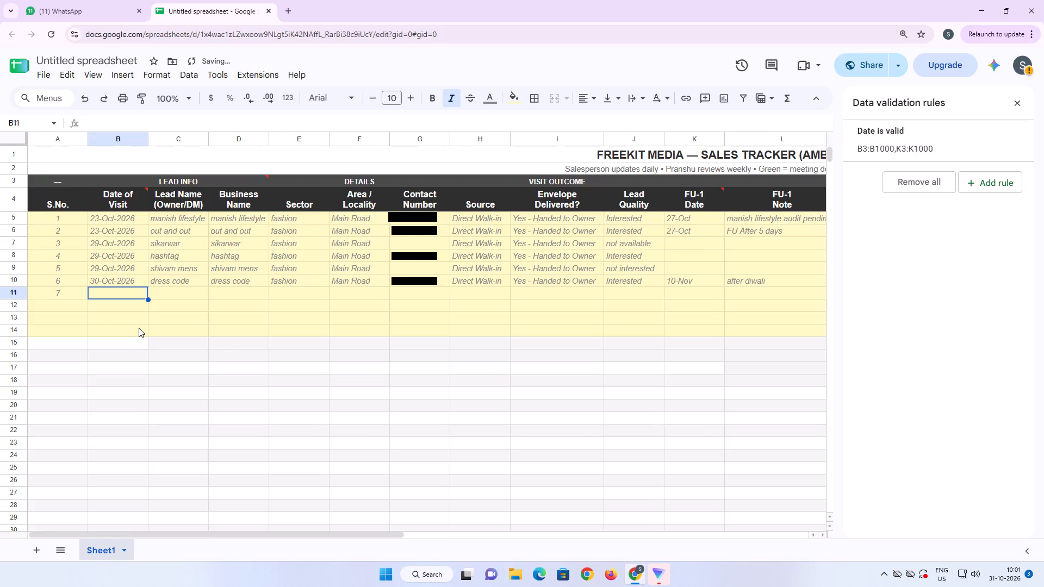
{"action": "double_click", "coordinate": [127, 291]}
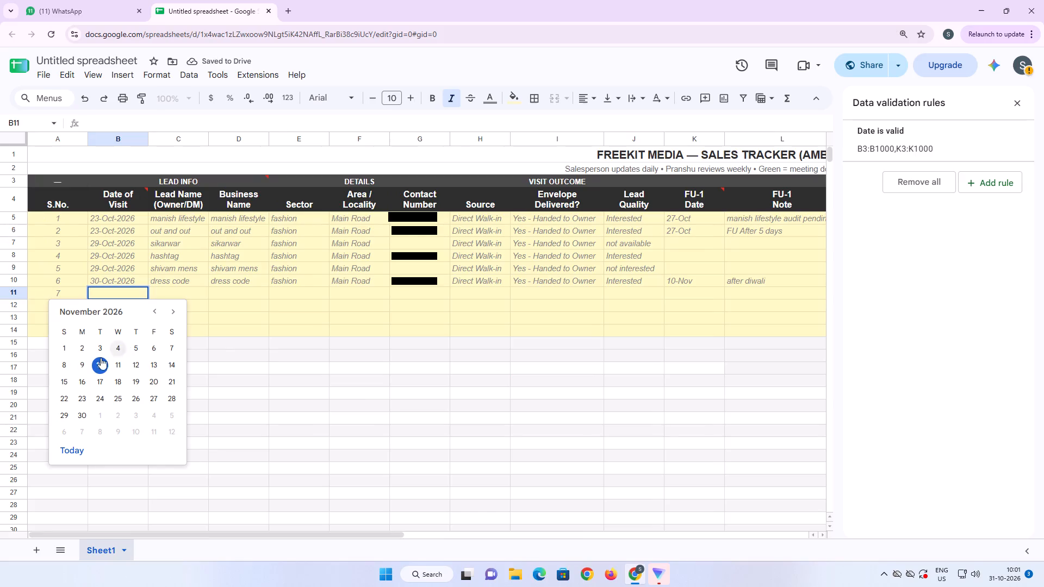
{"action": "left_click", "coordinate": [153, 313]}
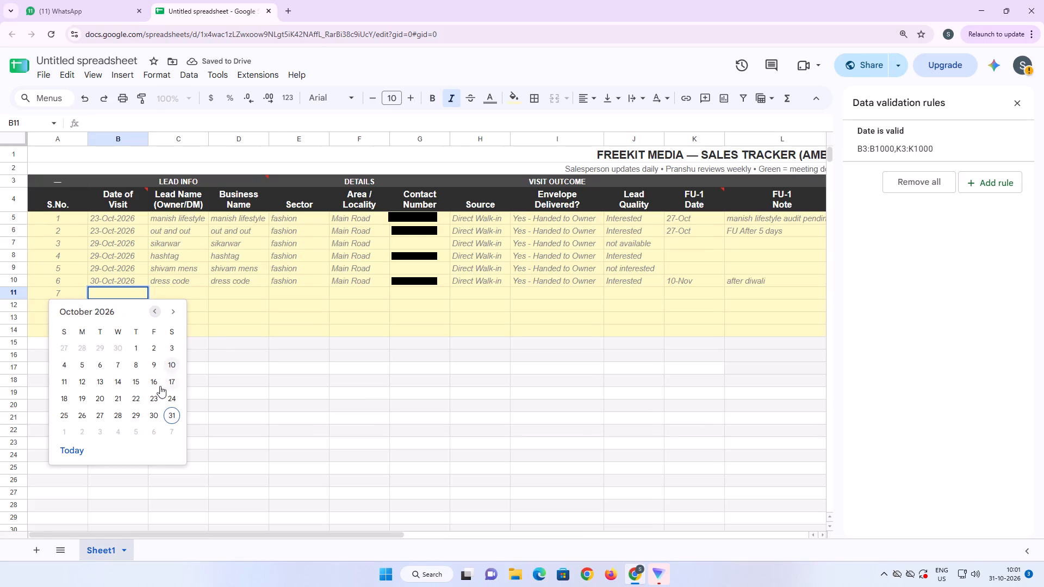
{"action": "left_click", "coordinate": [151, 413]}
Enter the owner's full name as the Lead Name in row 11.
{"action": "left_click", "coordinate": [181, 295]}
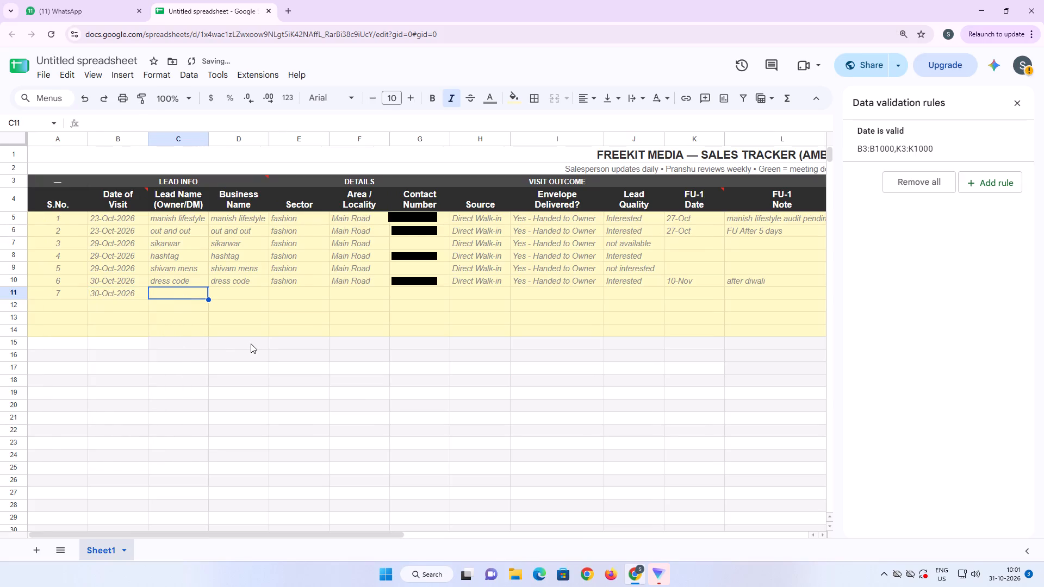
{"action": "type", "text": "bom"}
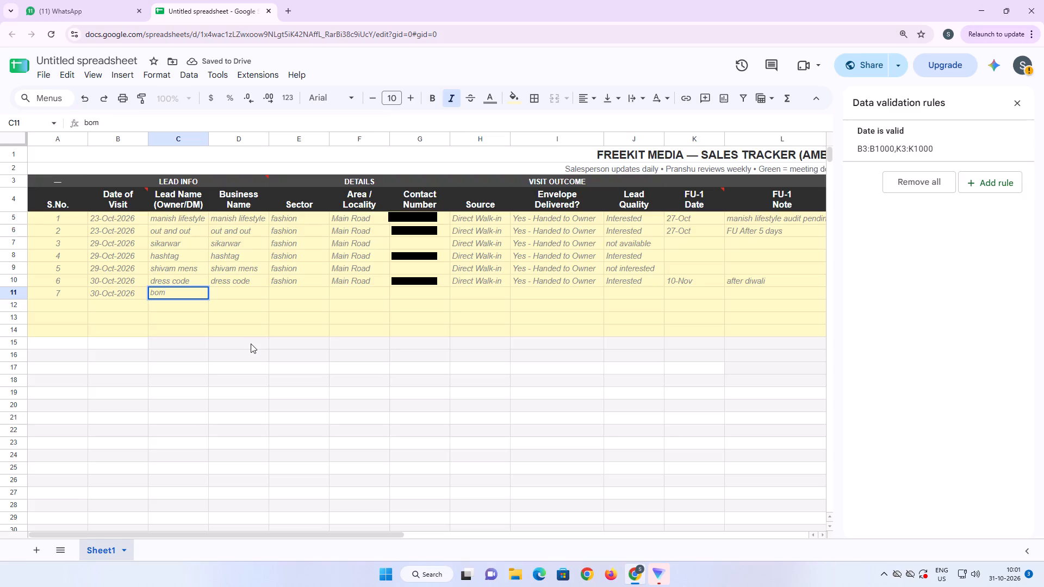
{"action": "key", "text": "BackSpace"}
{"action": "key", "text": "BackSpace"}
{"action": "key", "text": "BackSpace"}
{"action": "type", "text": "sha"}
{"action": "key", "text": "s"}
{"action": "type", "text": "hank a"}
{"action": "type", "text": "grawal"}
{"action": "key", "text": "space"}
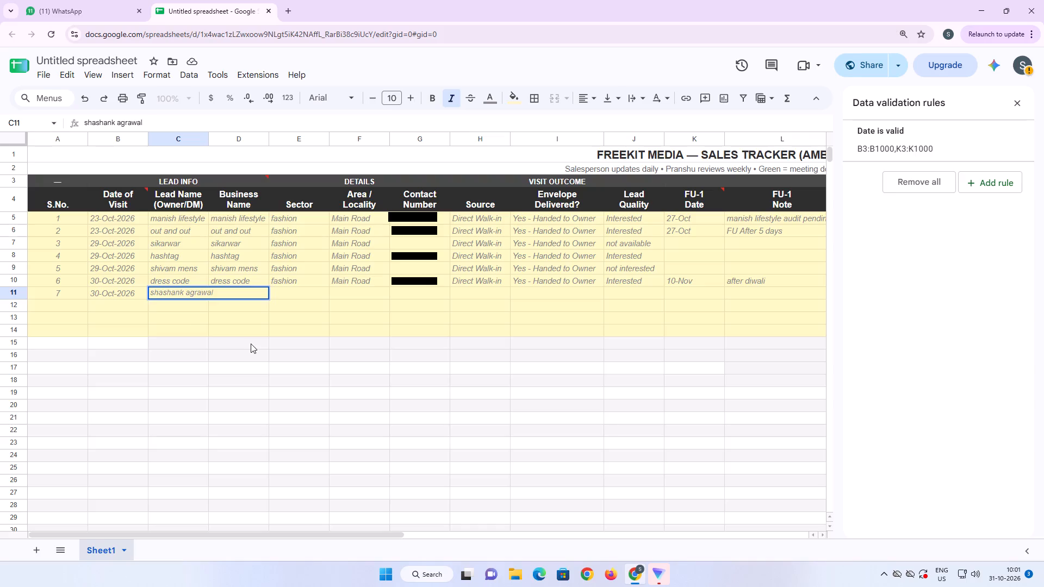
{"action": "left_click", "coordinate": [183, 418]}
Widen the Lead Name column slightly to fit the row 11 name, and make the Business Name column about twice as wide.
{"action": "left_click", "coordinate": [215, 293]}
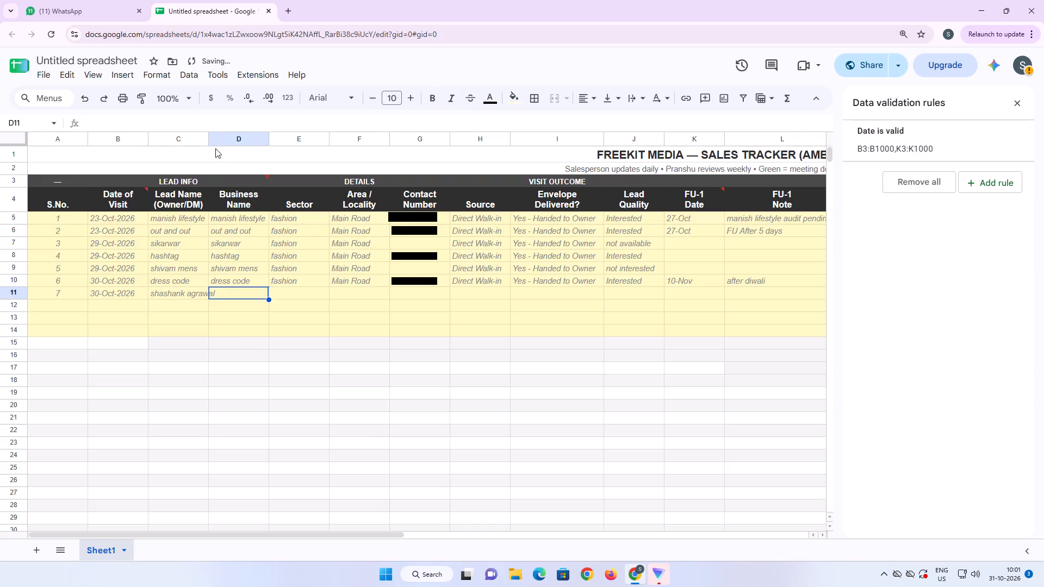
{"action": "left_click_drag", "start_coordinate": [209, 141], "coordinate": [220, 142]}
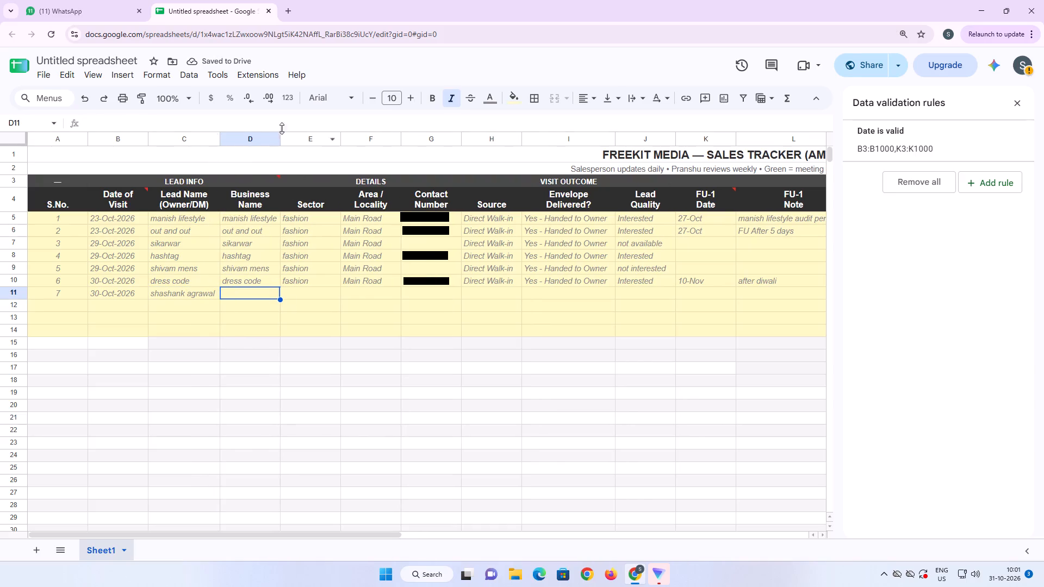
{"action": "left_click_drag", "start_coordinate": [281, 138], "coordinate": [346, 146]}
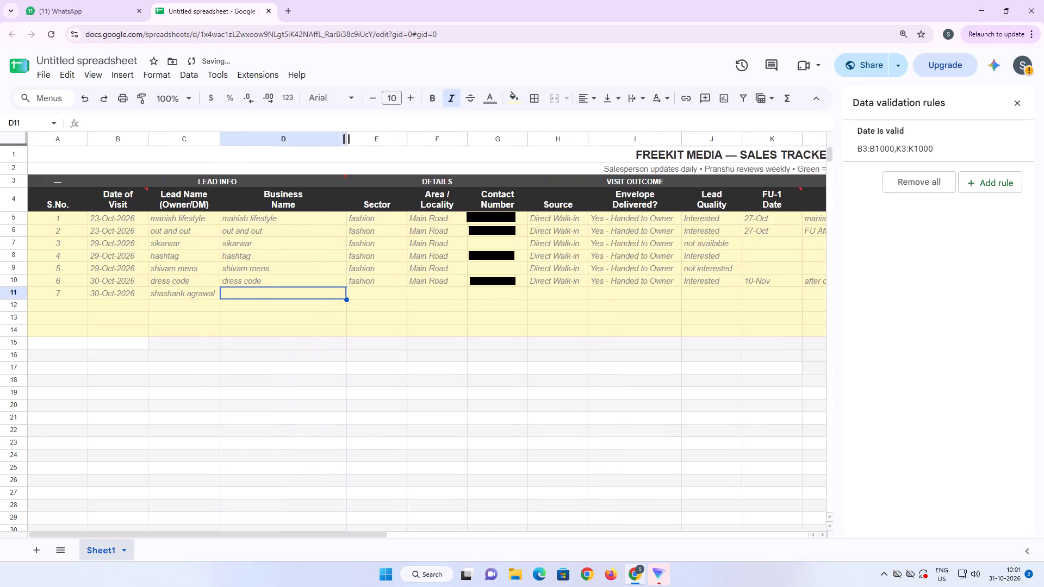
Enter "bombay saree emporium" as the Business Name and "fashion" as the Sector in row 11.
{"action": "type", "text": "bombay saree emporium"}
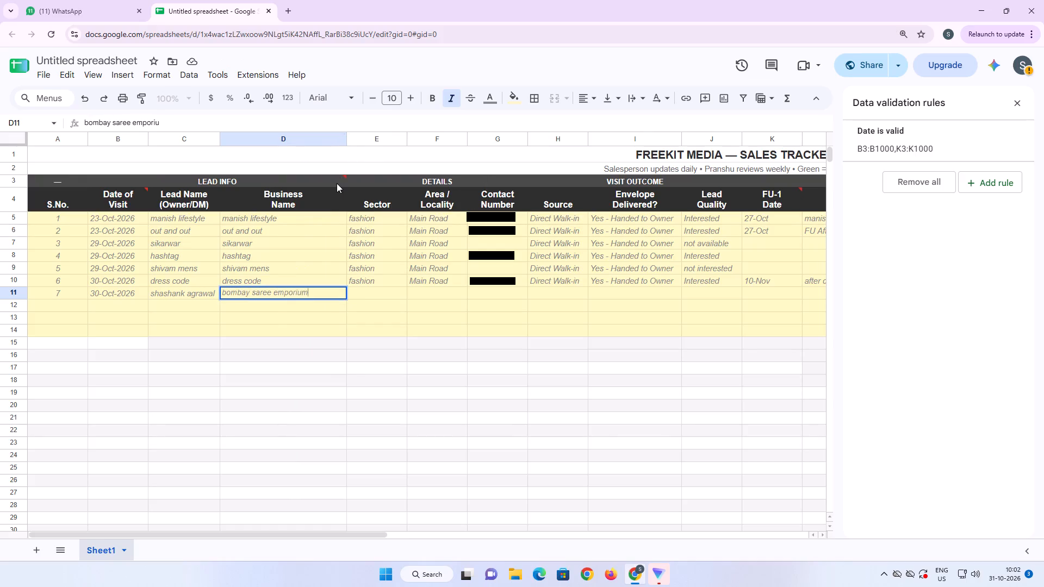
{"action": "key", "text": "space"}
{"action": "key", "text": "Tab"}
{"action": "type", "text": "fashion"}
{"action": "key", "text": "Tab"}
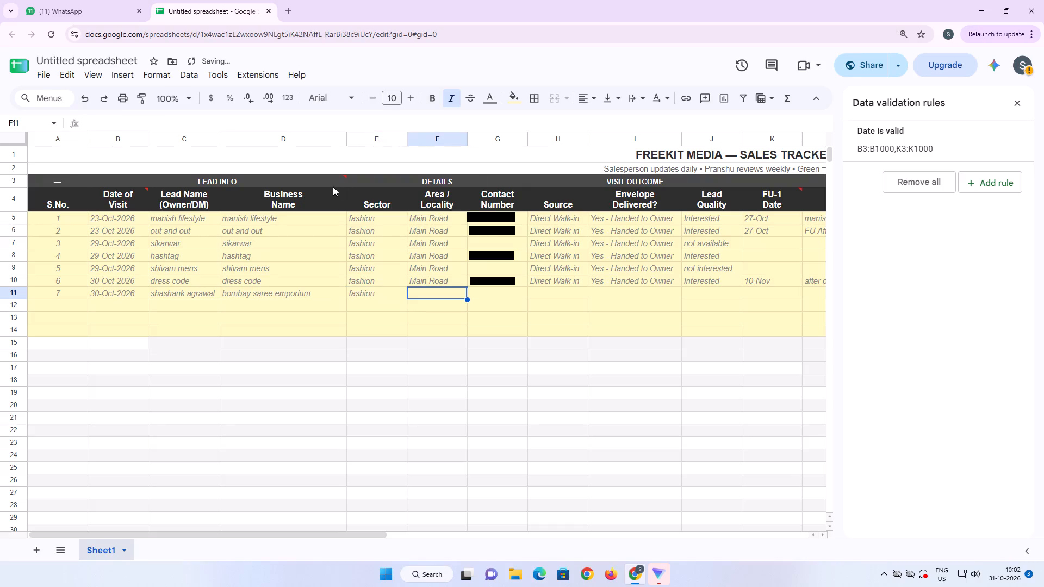
Enter "Main Road" as the Area / Locality in row 11.
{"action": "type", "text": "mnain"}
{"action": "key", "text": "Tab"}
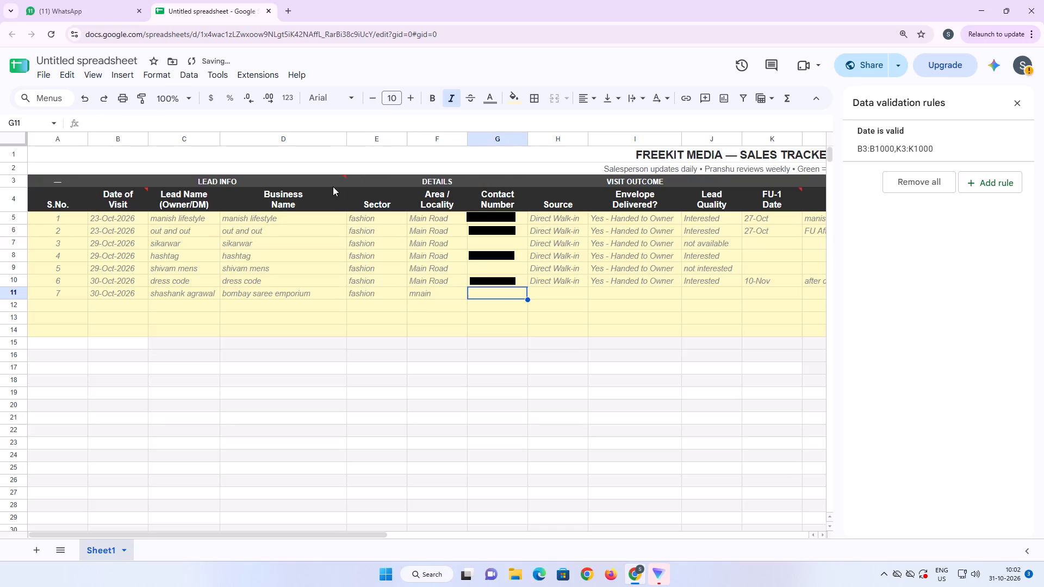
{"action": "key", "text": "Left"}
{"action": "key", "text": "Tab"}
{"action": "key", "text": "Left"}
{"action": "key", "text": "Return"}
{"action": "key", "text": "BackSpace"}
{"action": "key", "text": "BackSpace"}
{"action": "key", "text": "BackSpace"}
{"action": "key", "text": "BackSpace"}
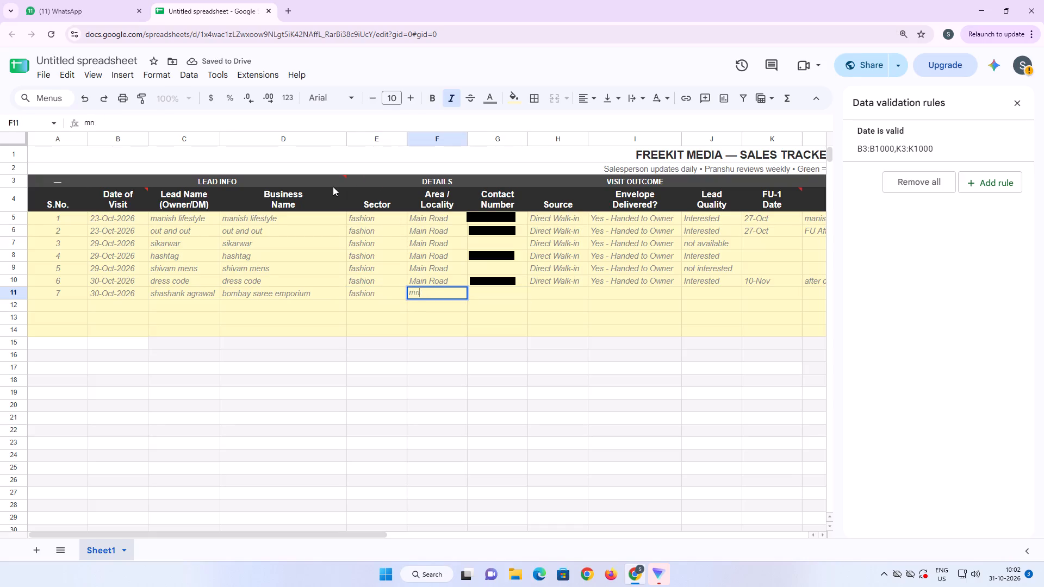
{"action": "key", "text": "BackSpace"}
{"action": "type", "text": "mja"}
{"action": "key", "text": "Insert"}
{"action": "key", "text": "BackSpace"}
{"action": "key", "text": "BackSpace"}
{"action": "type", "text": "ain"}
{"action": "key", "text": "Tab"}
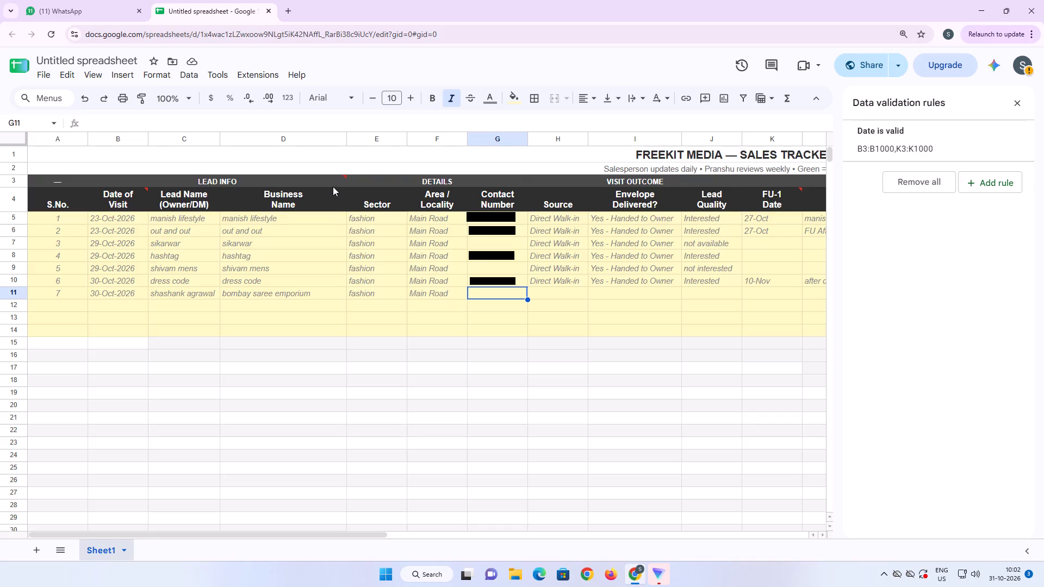
Enter the lead's phone number in the Contact Number cell of row 11.
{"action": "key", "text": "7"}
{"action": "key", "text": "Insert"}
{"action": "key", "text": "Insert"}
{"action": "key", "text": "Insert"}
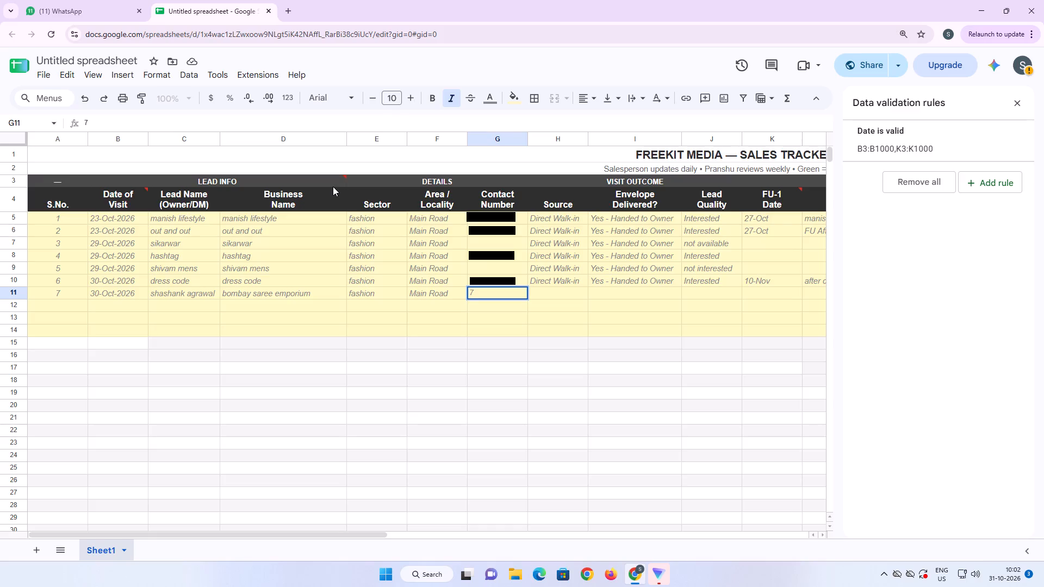
{"action": "left_click", "coordinate": [484, 291]}
{"action": "key", "text": "Insert"}
{"action": "key", "text": "Insert"}
{"action": "key", "text": "Insert"}
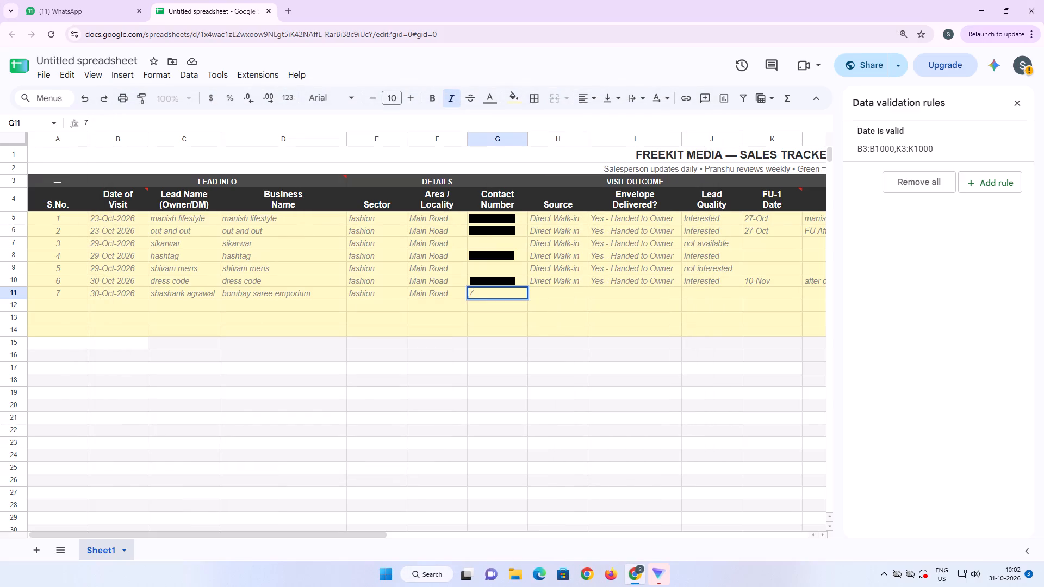
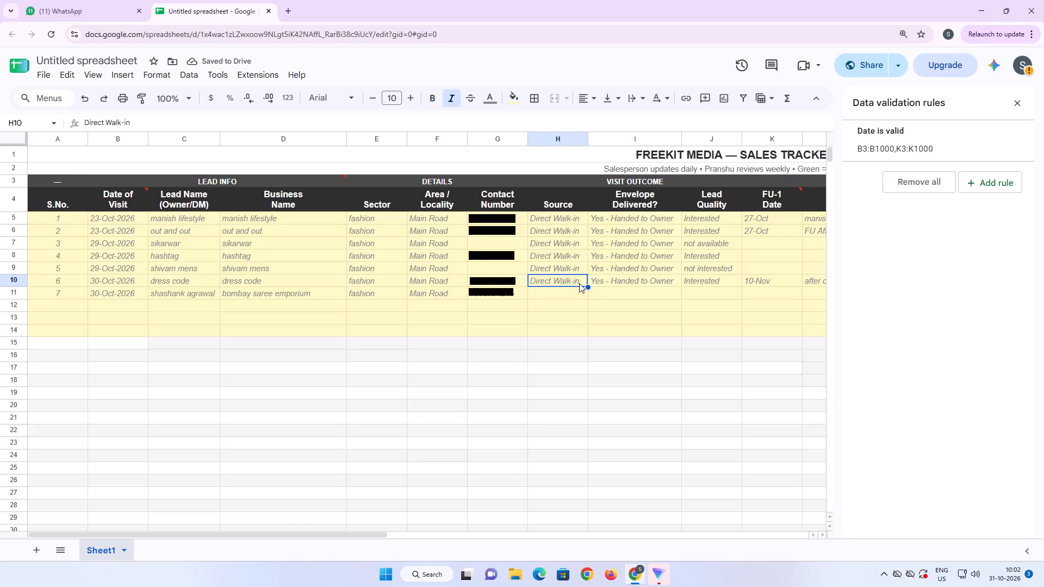
Copy row 10's Source, Envelope Delivered? and Lead Quality values into row 11: "Direct Walk-in", "Yes - Handed to Owner" and "Interested".
{"action": "left_click", "coordinate": [586, 287]}
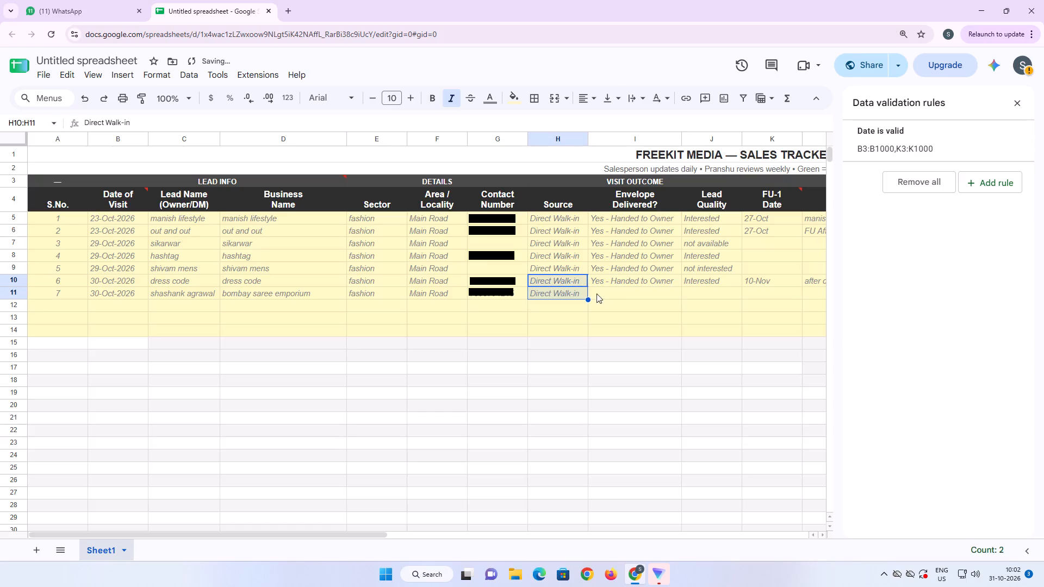
{"action": "left_click", "coordinate": [619, 291]}
{"action": "left_click", "coordinate": [627, 282]}
{"action": "left_click", "coordinate": [683, 289]}
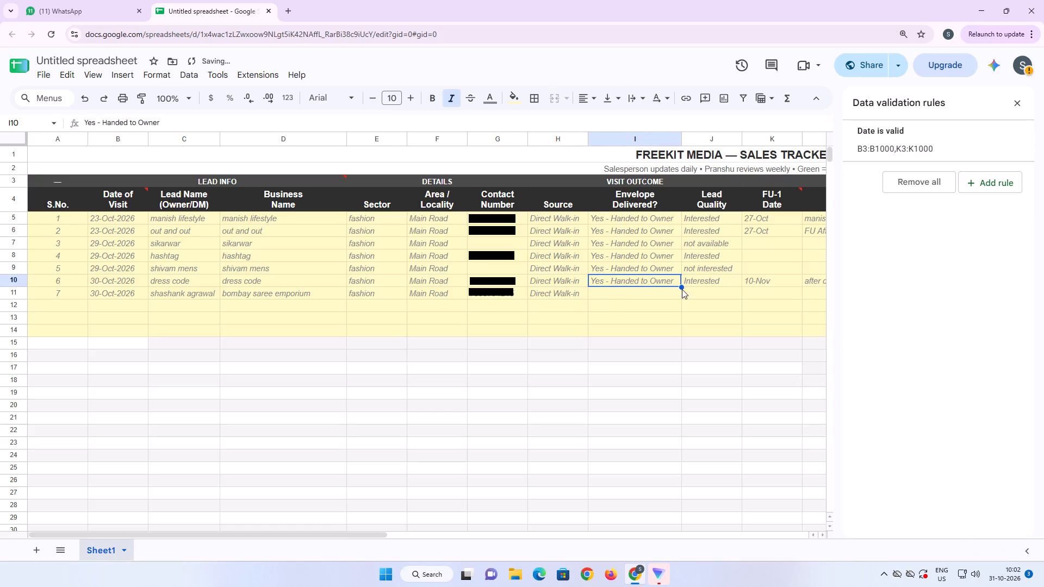
{"action": "left_click_drag", "start_coordinate": [680, 288], "coordinate": [681, 294]}
{"action": "left_click", "coordinate": [697, 294]}
{"action": "left_click", "coordinate": [710, 284]}
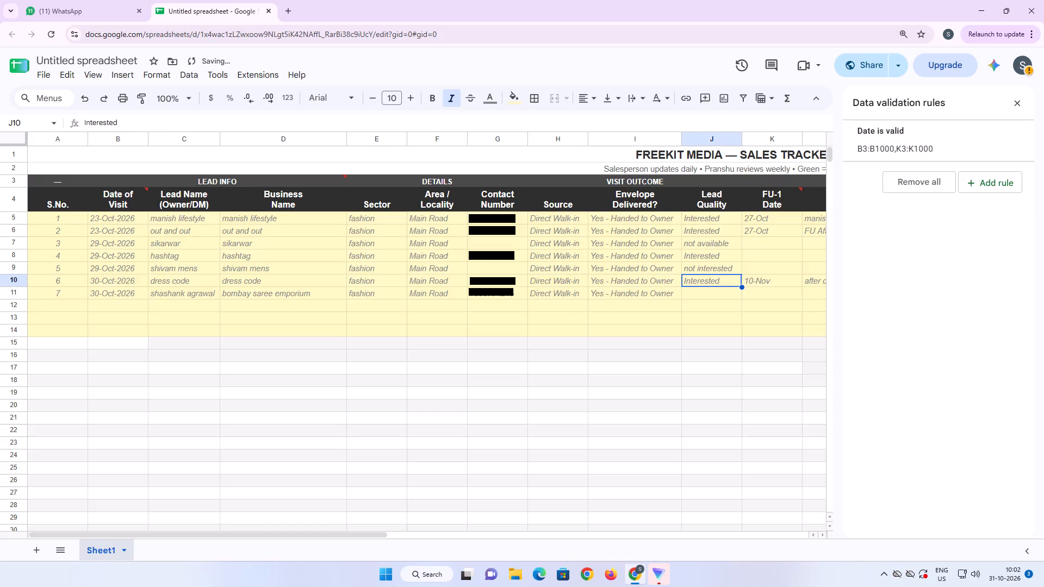
{"action": "left_click_drag", "start_coordinate": [741, 288], "coordinate": [742, 297]}
{"action": "left_click", "coordinate": [760, 294]}
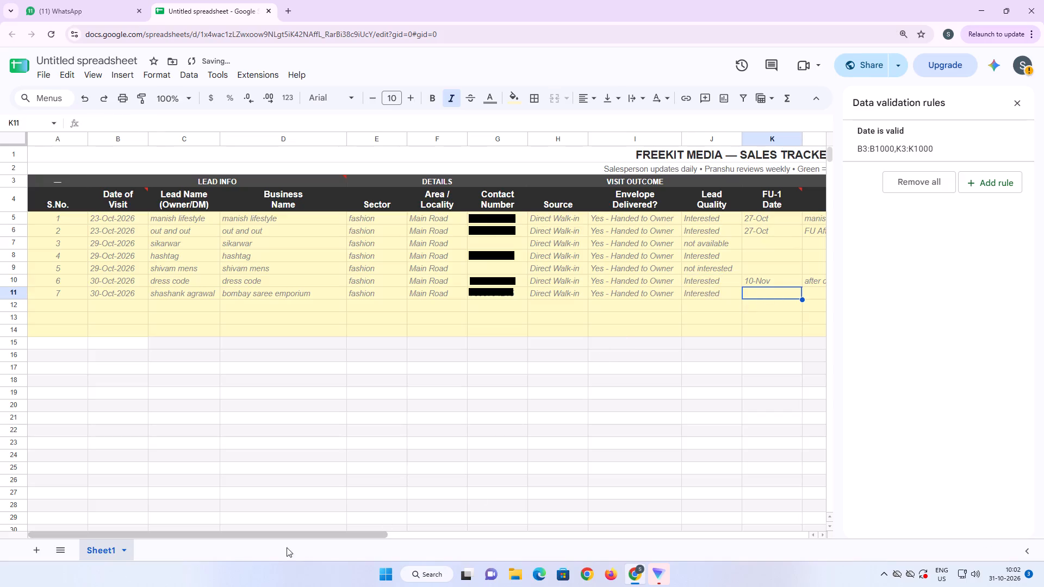
Copy the formatting of rows 5 to 9, from S.No. through Reason Lost / Remarks, onto rows 10 to 14.
{"action": "left_click_drag", "start_coordinate": [309, 534], "coordinate": [714, 548]}
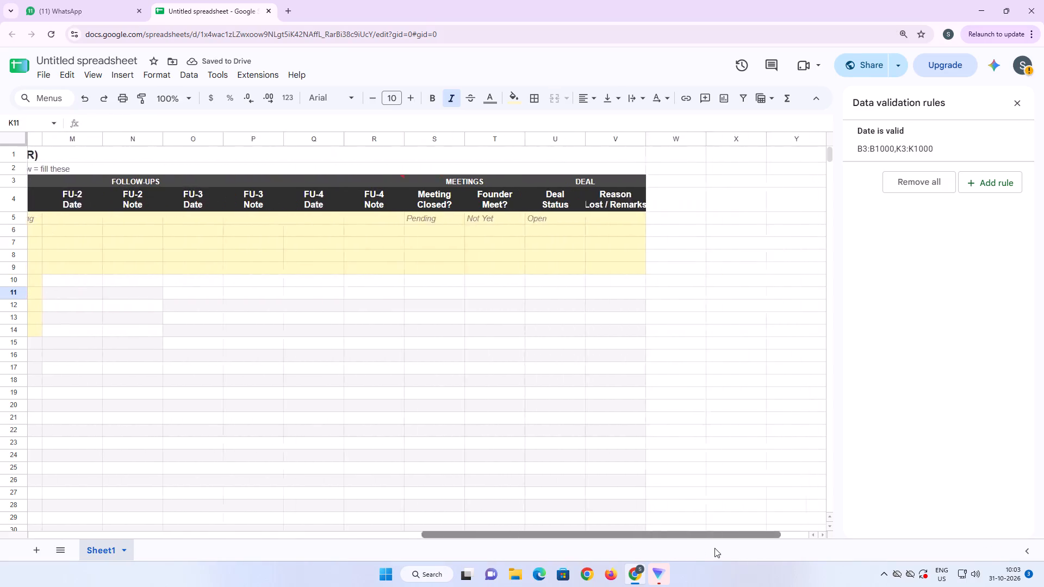
{"action": "left_click_drag", "start_coordinate": [714, 548], "coordinate": [668, 554]}
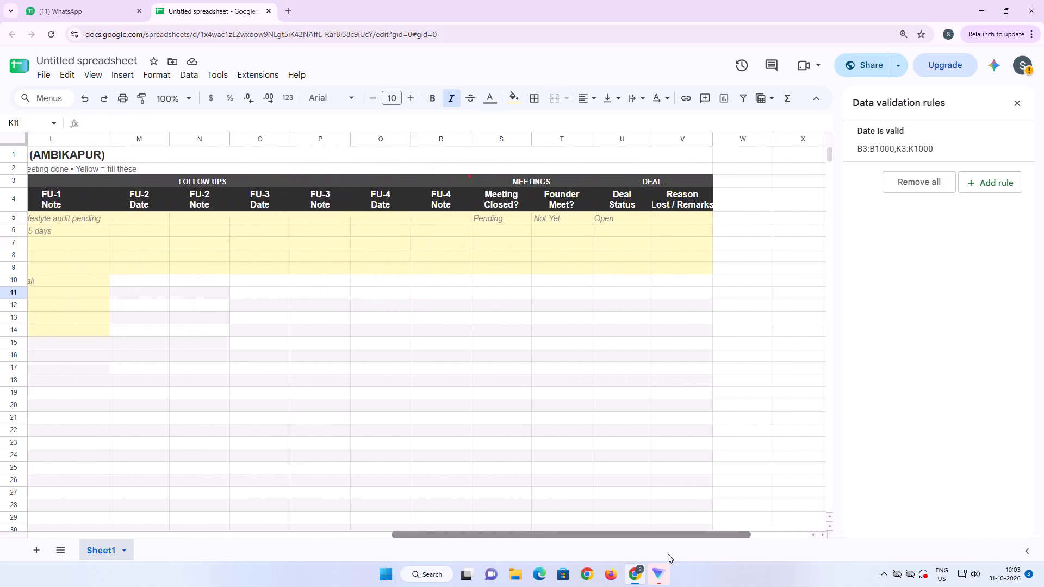
{"action": "left_click_drag", "start_coordinate": [668, 554], "coordinate": [623, 552]}
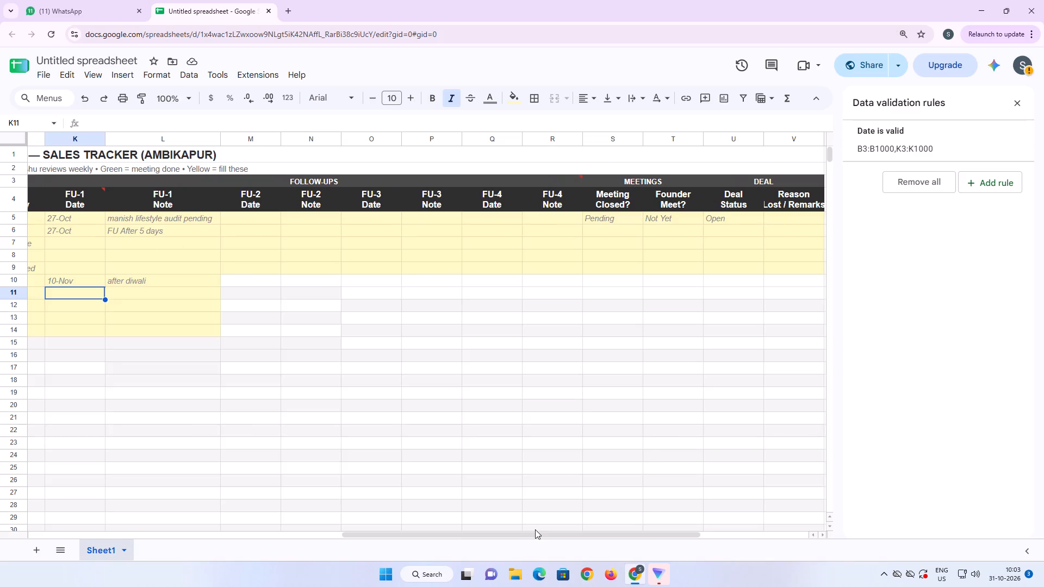
{"action": "left_click_drag", "start_coordinate": [529, 536], "coordinate": [187, 543]}
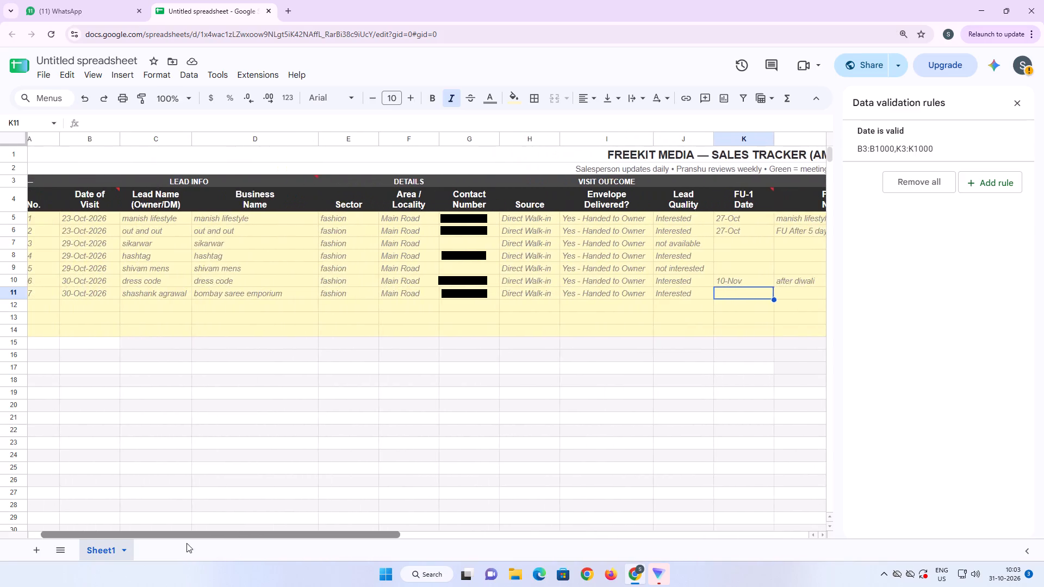
{"action": "left_click_drag", "start_coordinate": [187, 543], "coordinate": [181, 544]}
{"action": "left_click_drag", "start_coordinate": [61, 216], "coordinate": [927, 334]}
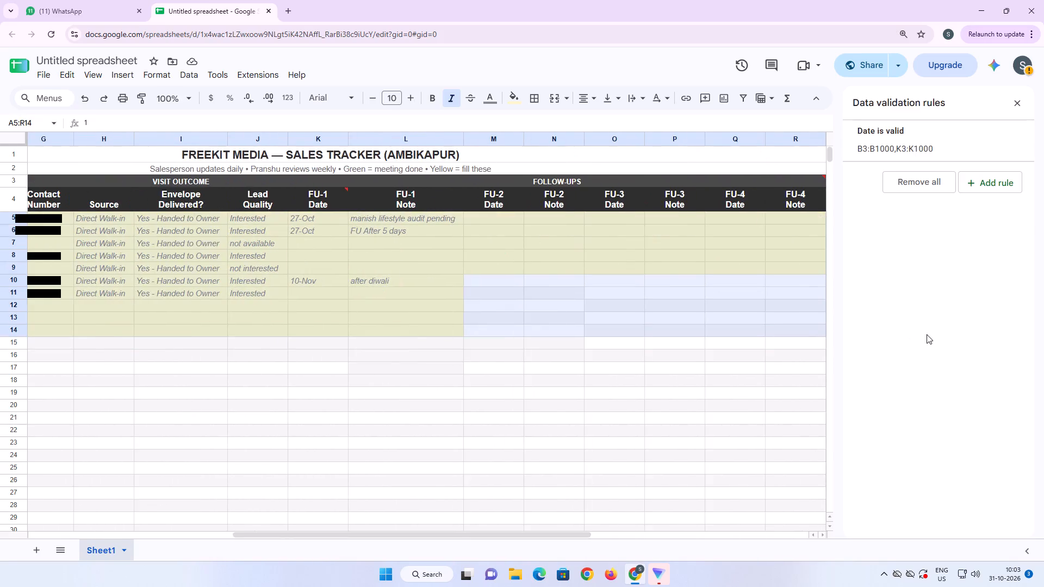
{"action": "left_click_drag", "start_coordinate": [927, 334], "coordinate": [556, 271]}
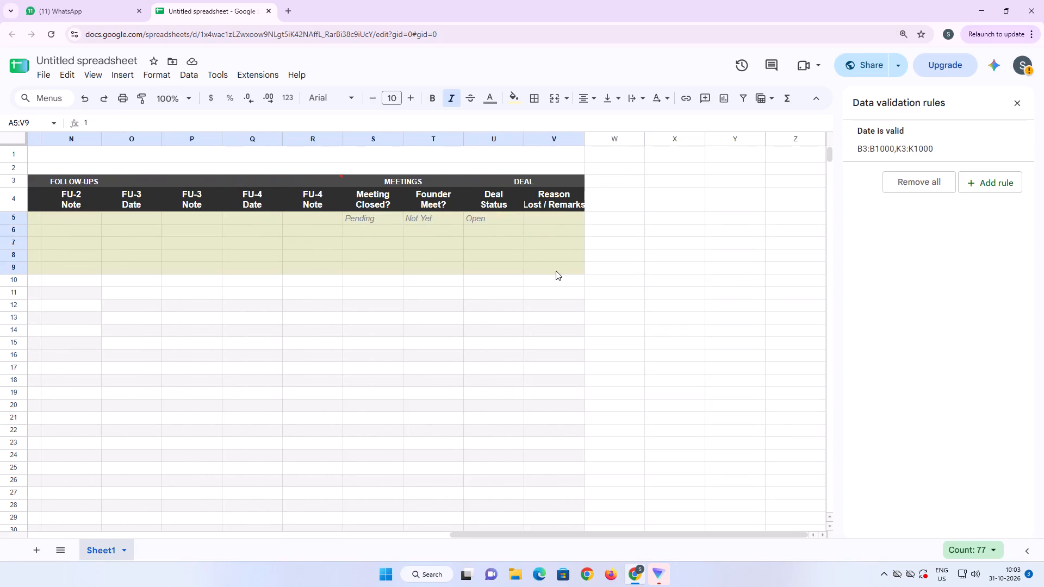
{"action": "left_click_drag", "start_coordinate": [556, 271], "coordinate": [556, 270]}
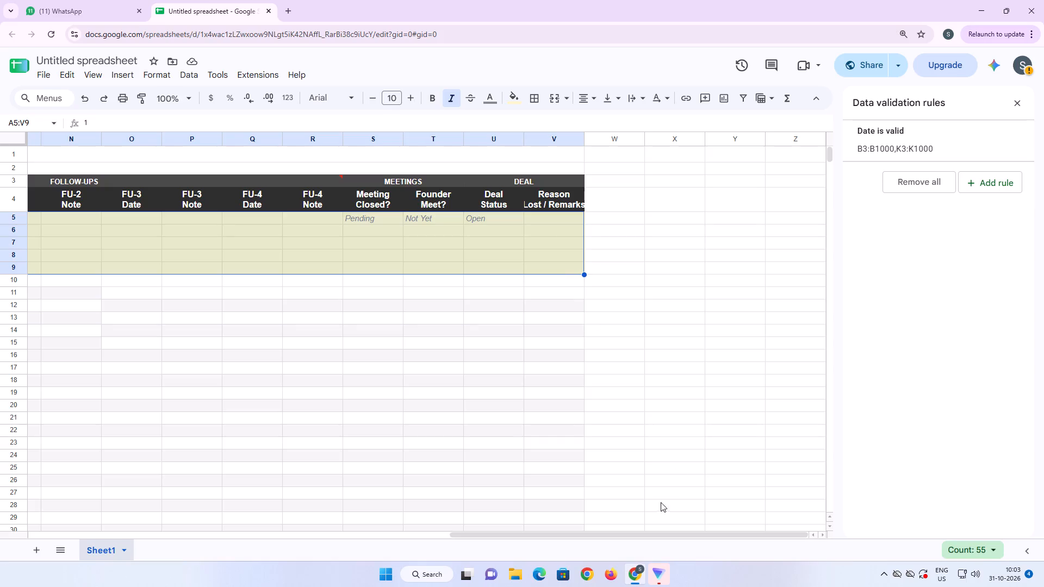
{"action": "left_click", "coordinate": [143, 95]}
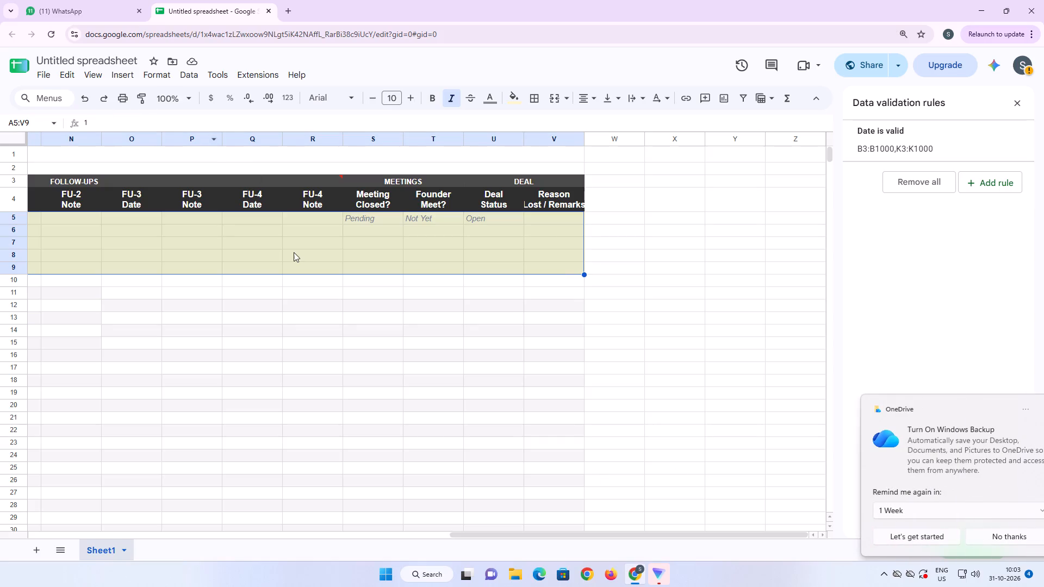
{"action": "left_click_drag", "start_coordinate": [614, 536], "coordinate": [172, 503]}
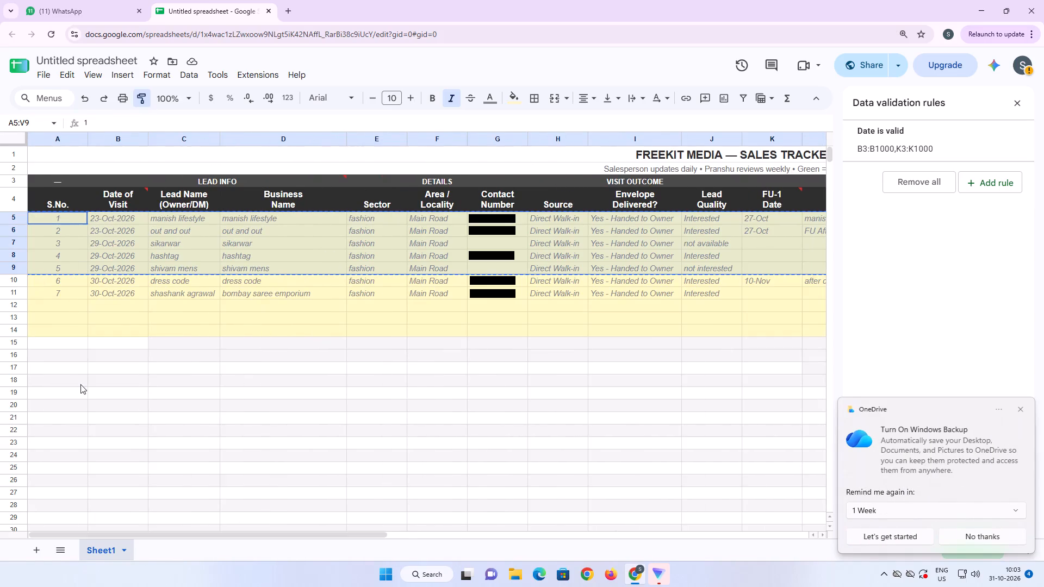
{"action": "left_click_drag", "start_coordinate": [54, 279], "coordinate": [873, 337]}
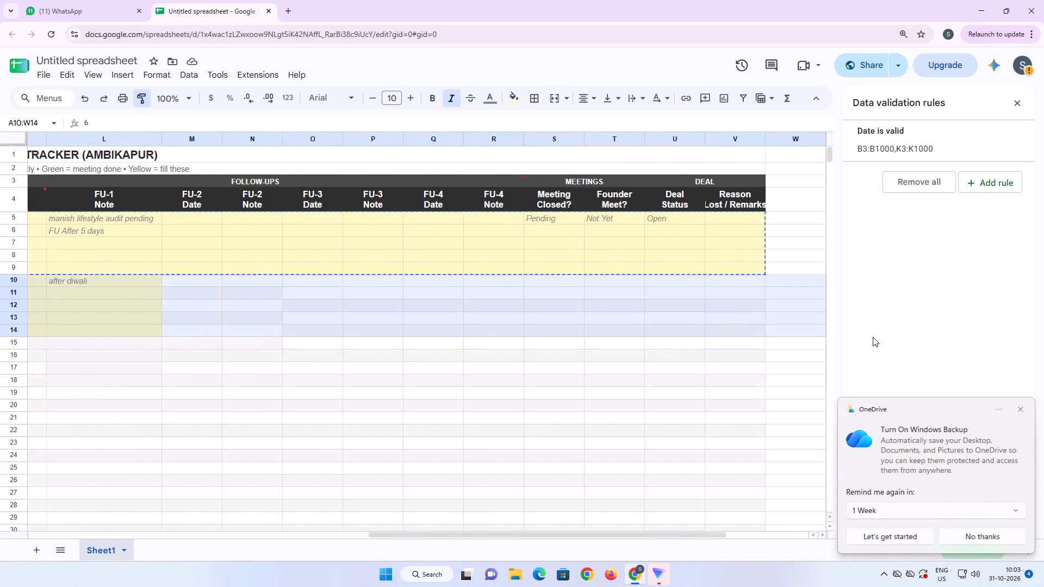
{"action": "left_click_drag", "start_coordinate": [873, 337], "coordinate": [571, 326]}
{"action": "left_click_drag", "start_coordinate": [636, 531], "coordinate": [179, 499]}
{"action": "left_click", "coordinate": [367, 398]}
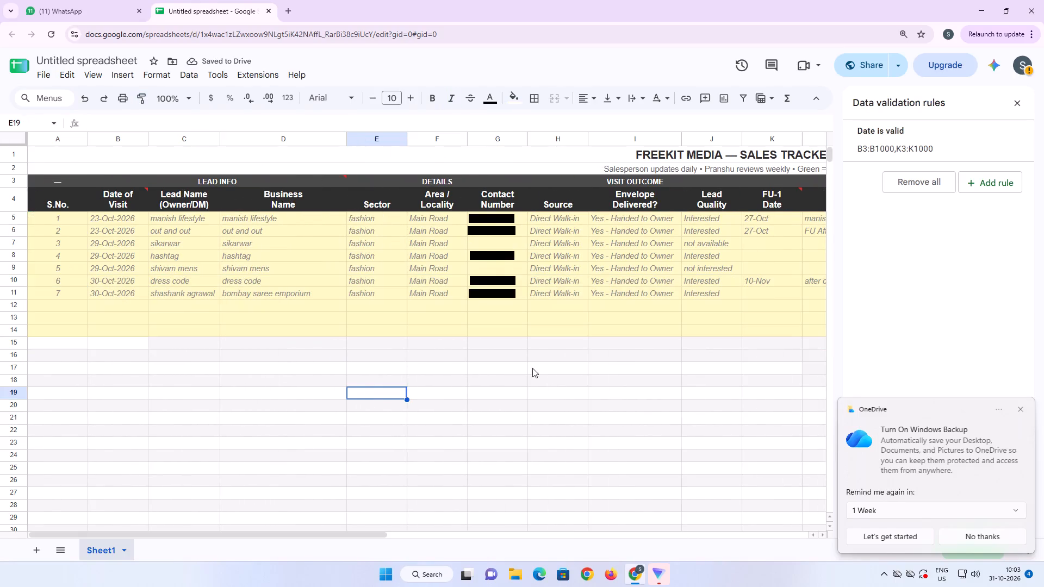
Set the FU-1 Date in row 11 to 30 October 2026.
{"action": "double_click", "coordinate": [778, 293]}
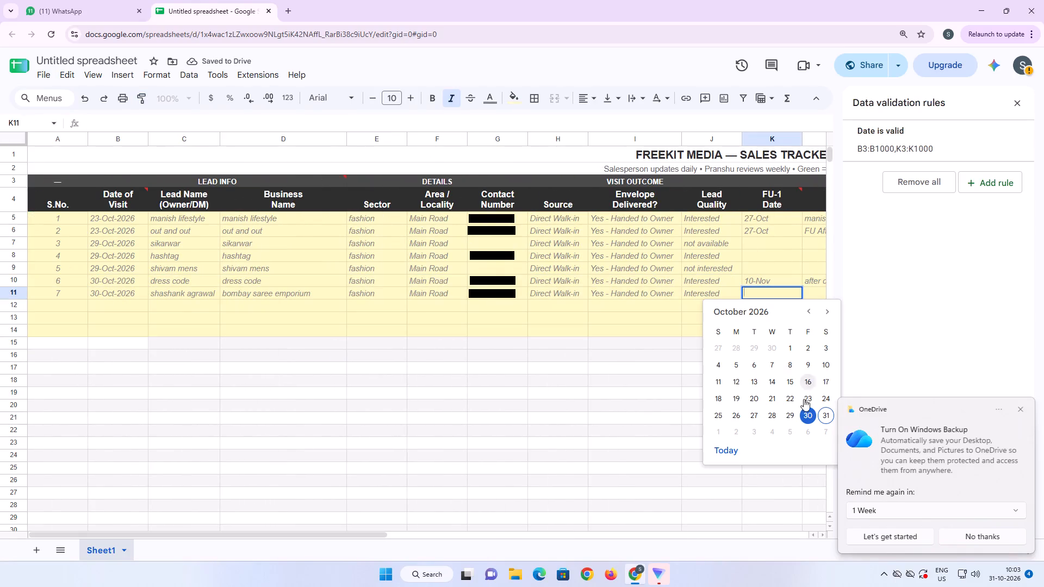
{"action": "left_click", "coordinate": [807, 414]}
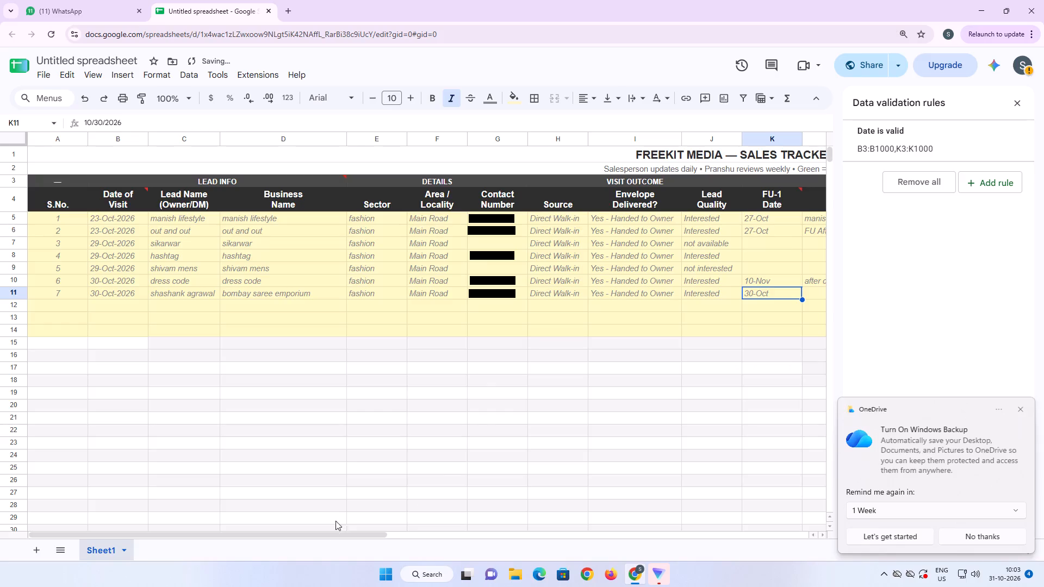
Enter "meeting done" in the Founder Meet? cell of row 11.
{"action": "left_click_drag", "start_coordinate": [337, 535], "coordinate": [611, 516]}
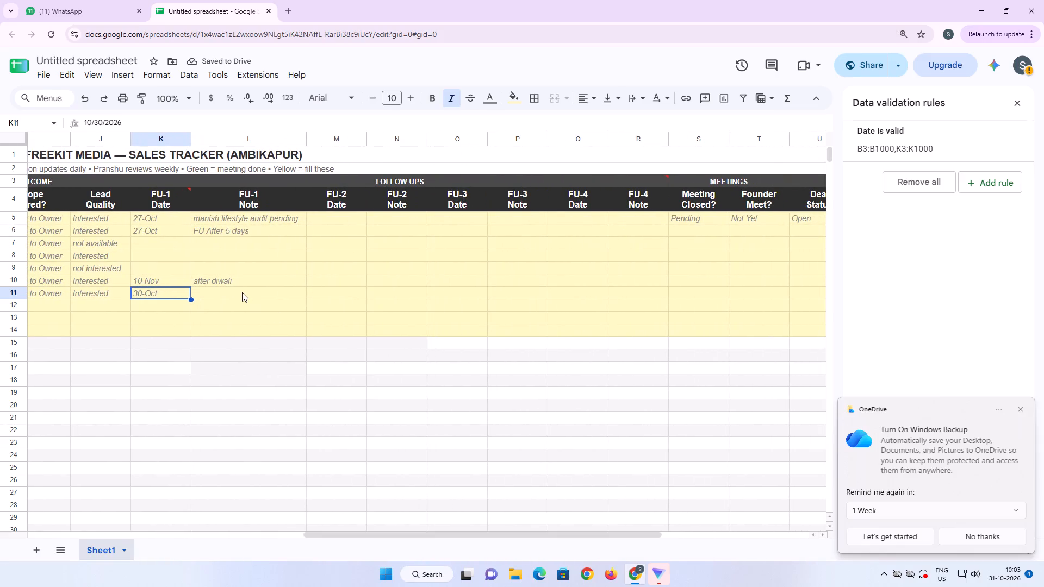
{"action": "left_click", "coordinate": [242, 292]}
{"action": "left_click_drag", "start_coordinate": [550, 535], "coordinate": [712, 542]}
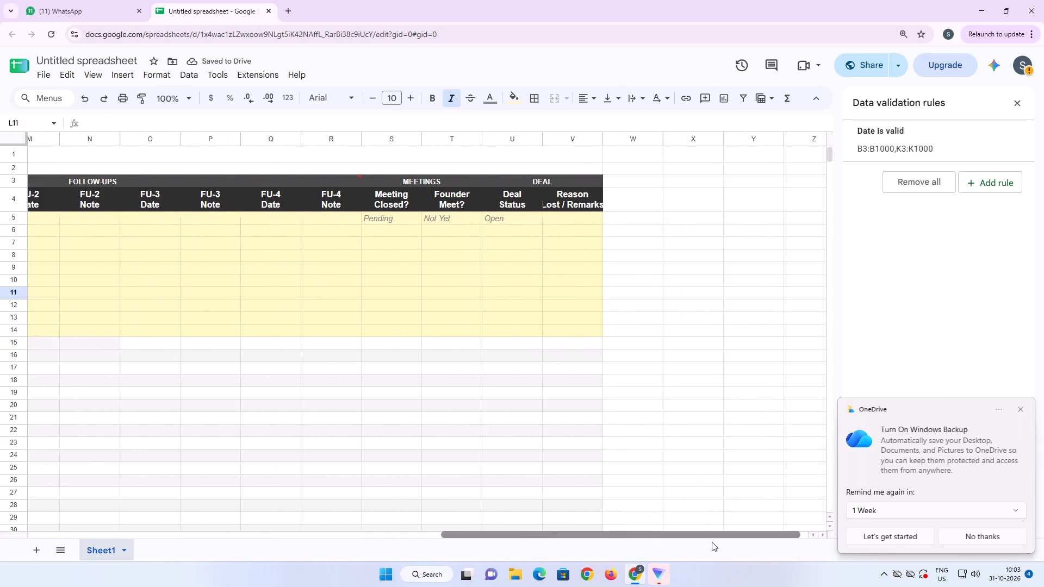
{"action": "left_click_drag", "start_coordinate": [712, 542], "coordinate": [716, 541]}
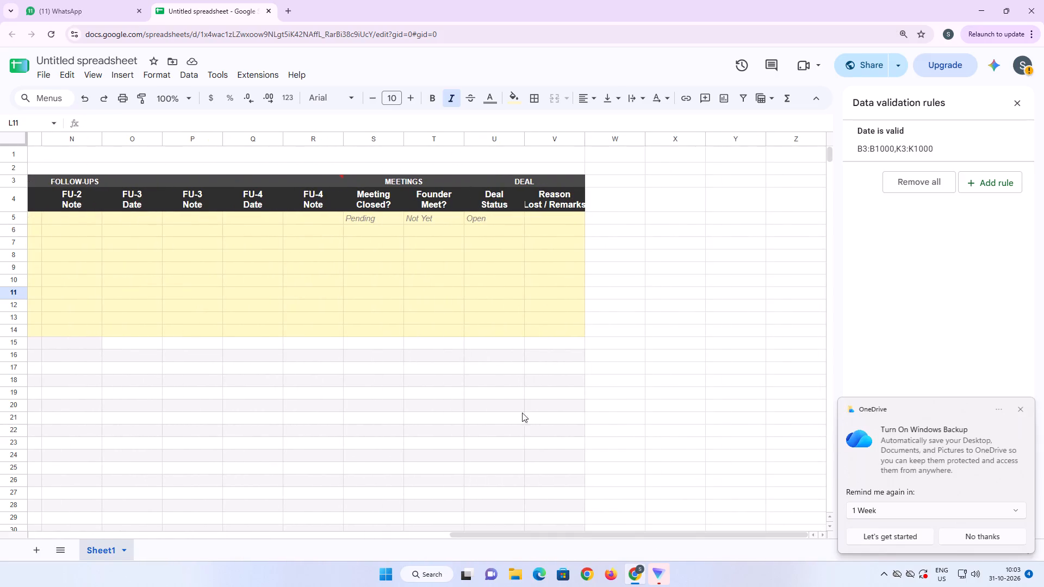
{"action": "left_click_drag", "start_coordinate": [580, 533], "coordinate": [450, 526]}
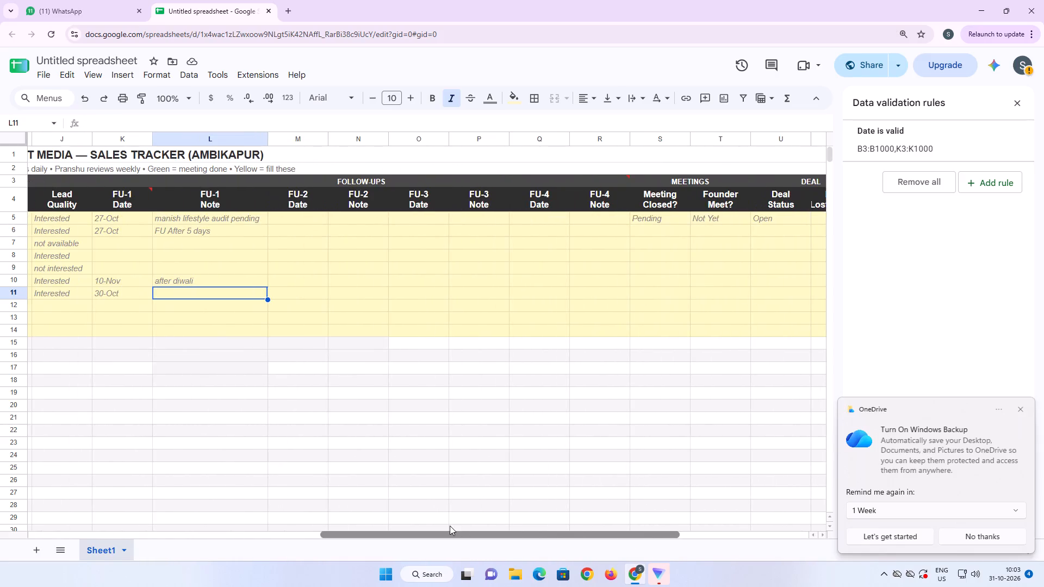
{"action": "left_click_drag", "start_coordinate": [450, 526], "coordinate": [589, 524]}
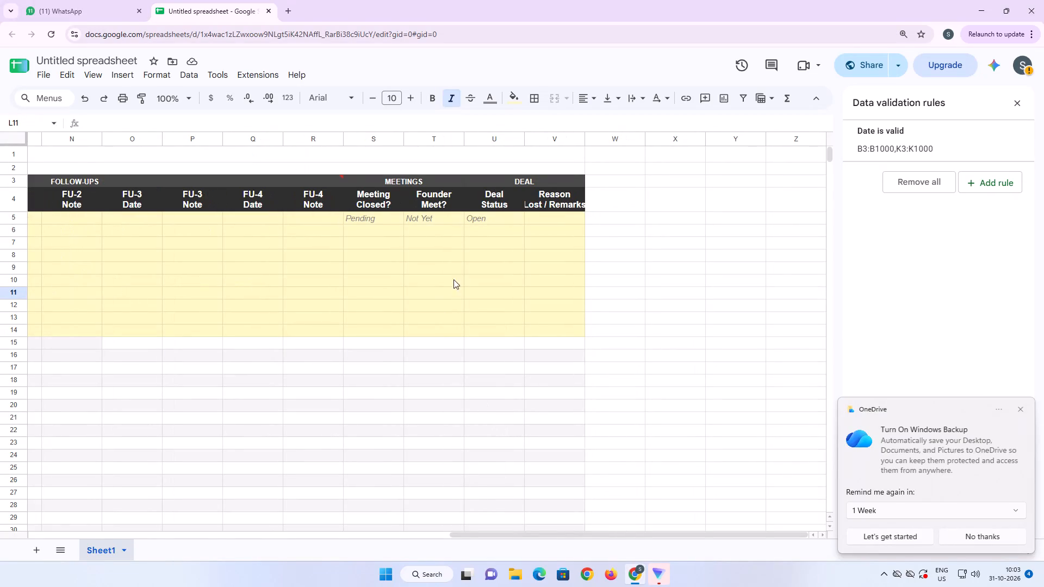
{"action": "left_click", "coordinate": [434, 291]}
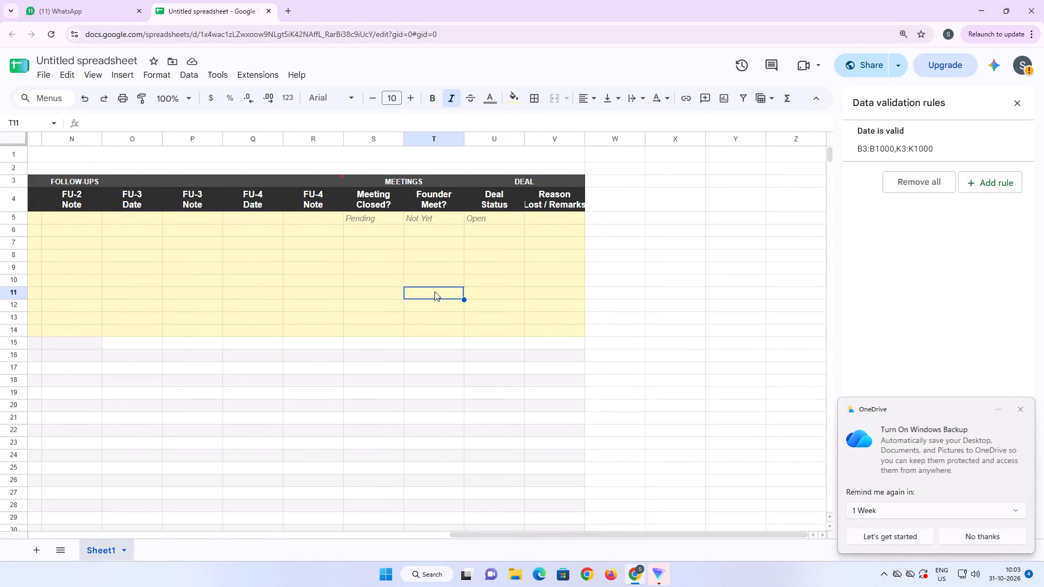
{"action": "type", "text": "meeting done"}
{"action": "key", "text": "space"}
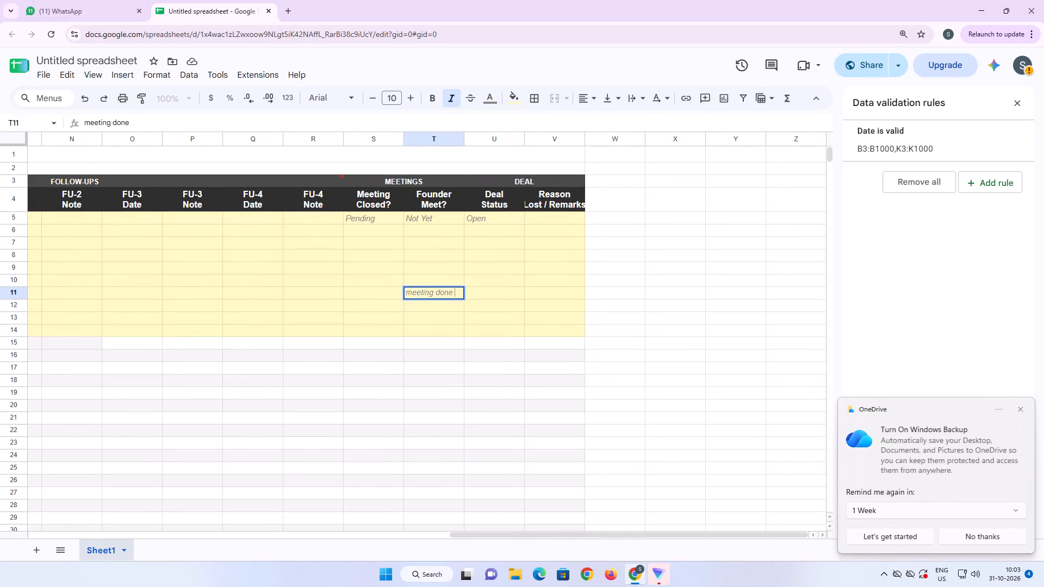
{"action": "key", "text": "Tab"}
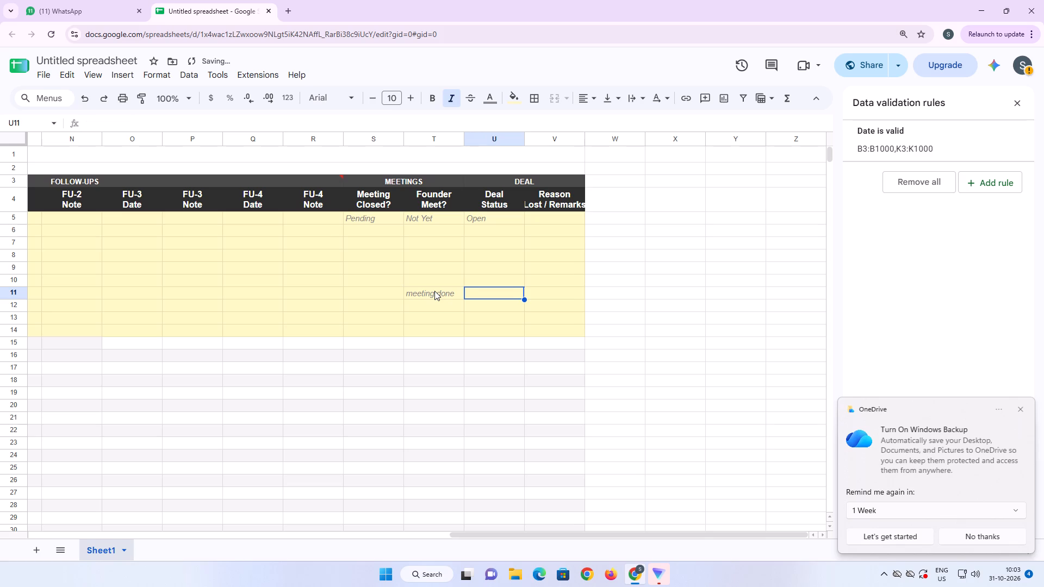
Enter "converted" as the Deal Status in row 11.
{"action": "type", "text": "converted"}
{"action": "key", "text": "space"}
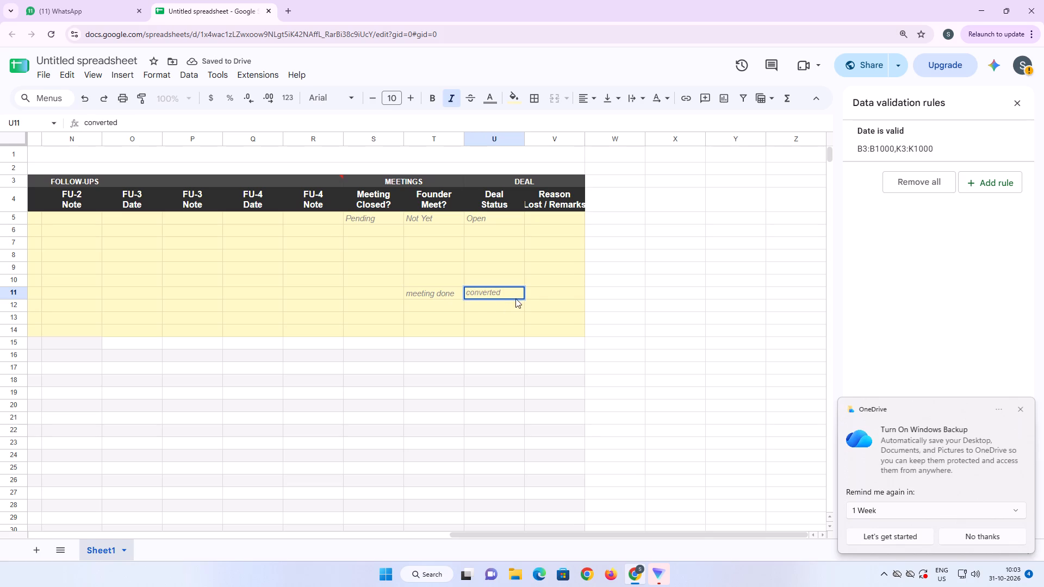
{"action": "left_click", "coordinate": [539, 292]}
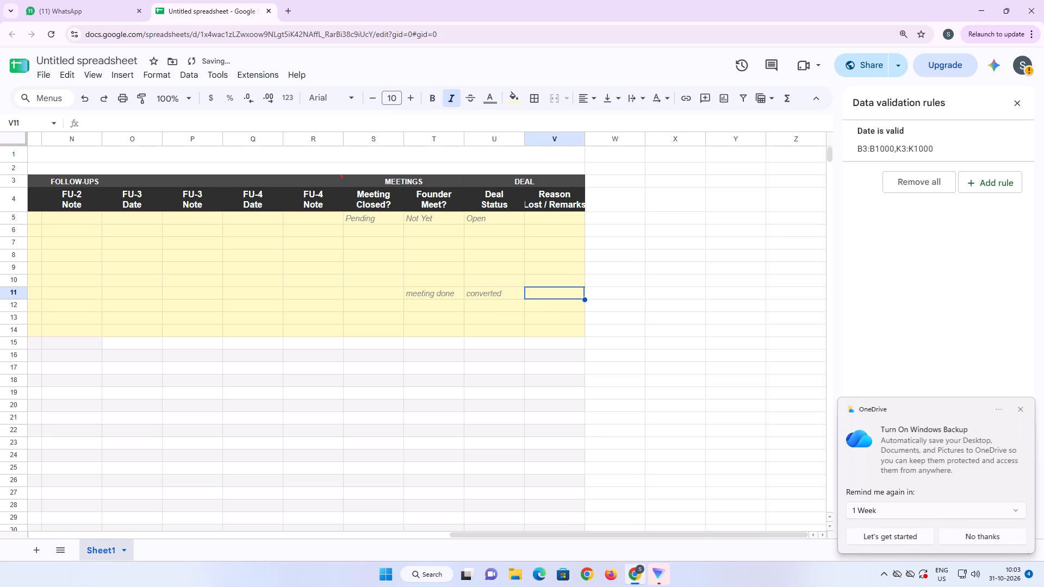
Set row 11's Deal Status to "close" and enter "`converted" under Reason Lost / Remarks.
{"action": "left_click", "coordinate": [513, 292]}
{"action": "type", "text": "close"}
{"action": "key", "text": "space"}
{"action": "key", "text": "Tab"}
{"action": "type", "text": "`converted"}
{"action": "key", "text": "space"}
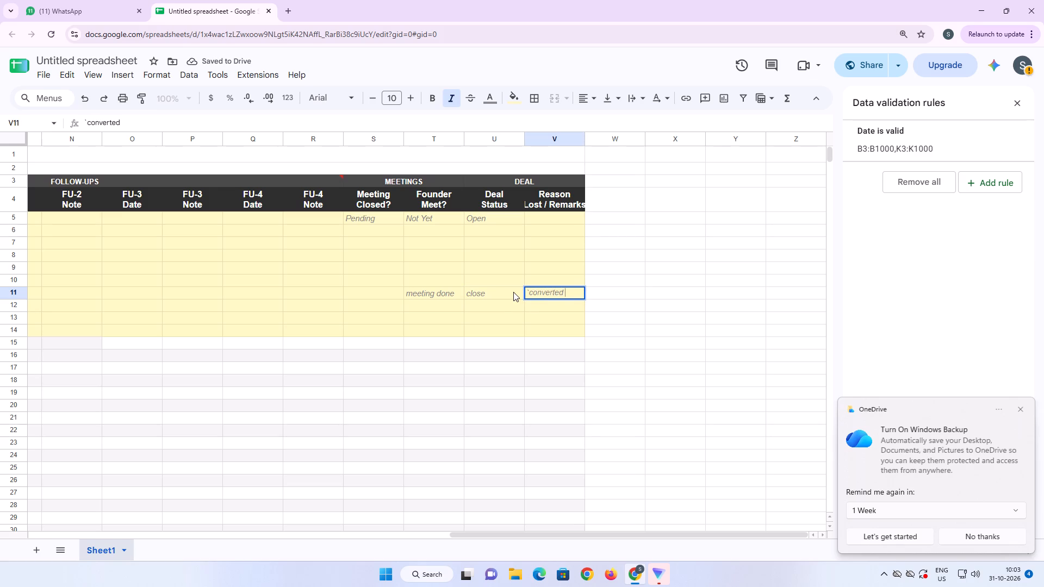
{"action": "left_click", "coordinate": [380, 293]}
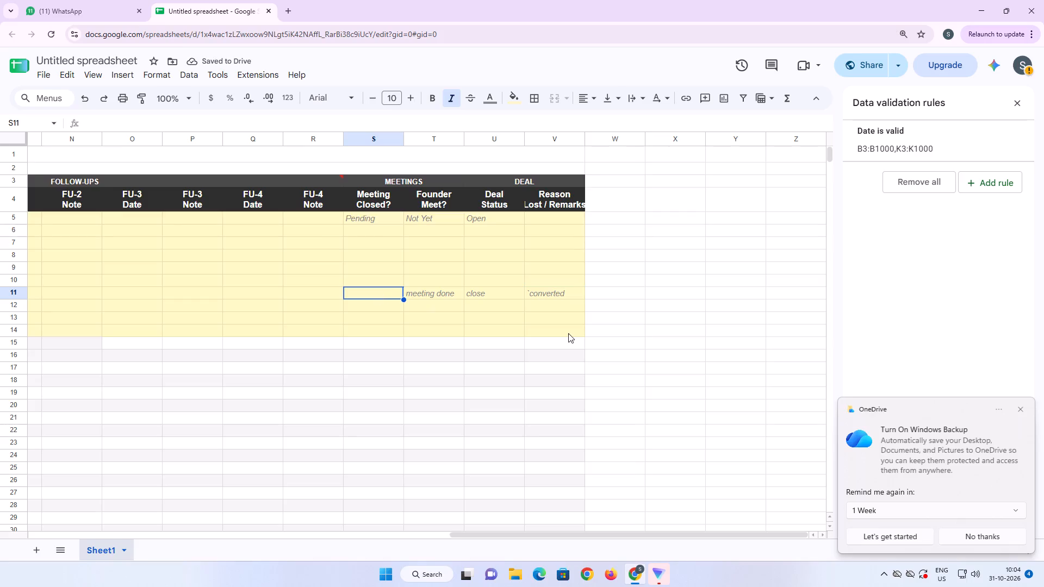
Shade row 11 from S.No. through Reason Lost / Remarks, trying bright green first and settling on a muted green fill.
{"action": "left_click_drag", "start_coordinate": [562, 292], "coordinate": [357, 287]}
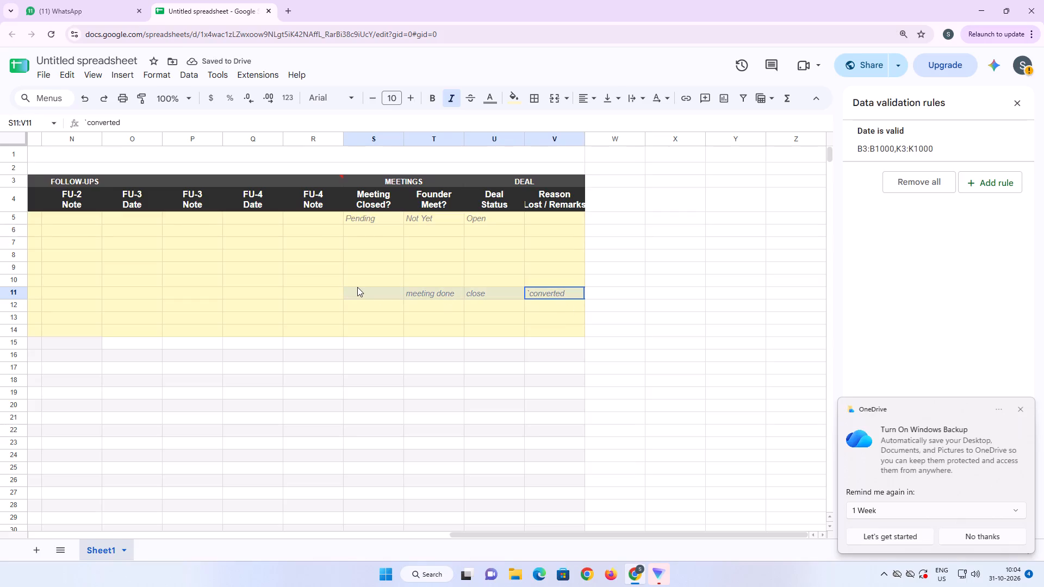
{"action": "left_click_drag", "start_coordinate": [357, 287], "coordinate": [70, 294]}
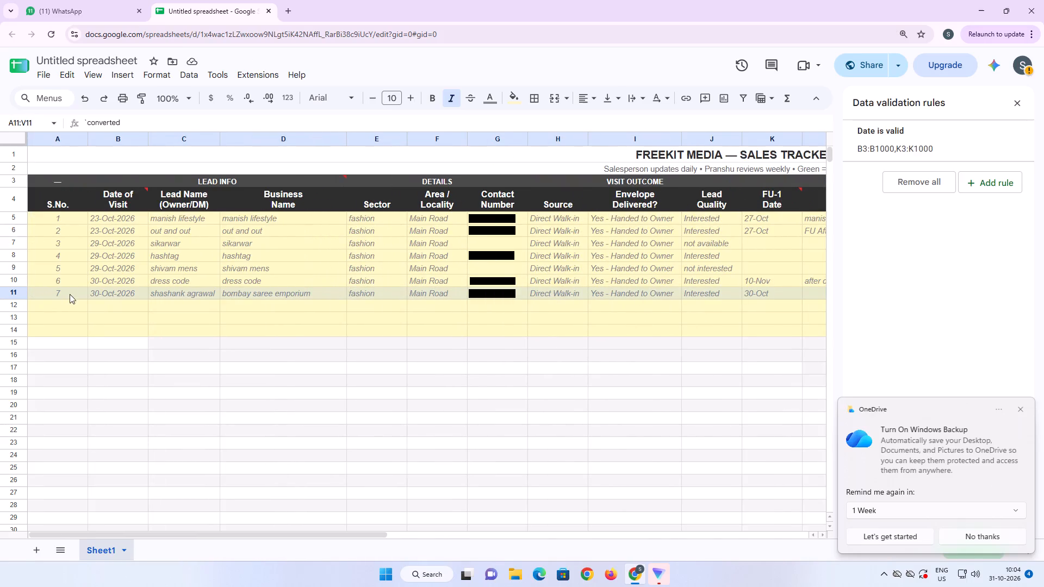
{"action": "left_click_drag", "start_coordinate": [70, 294], "coordinate": [52, 297]}
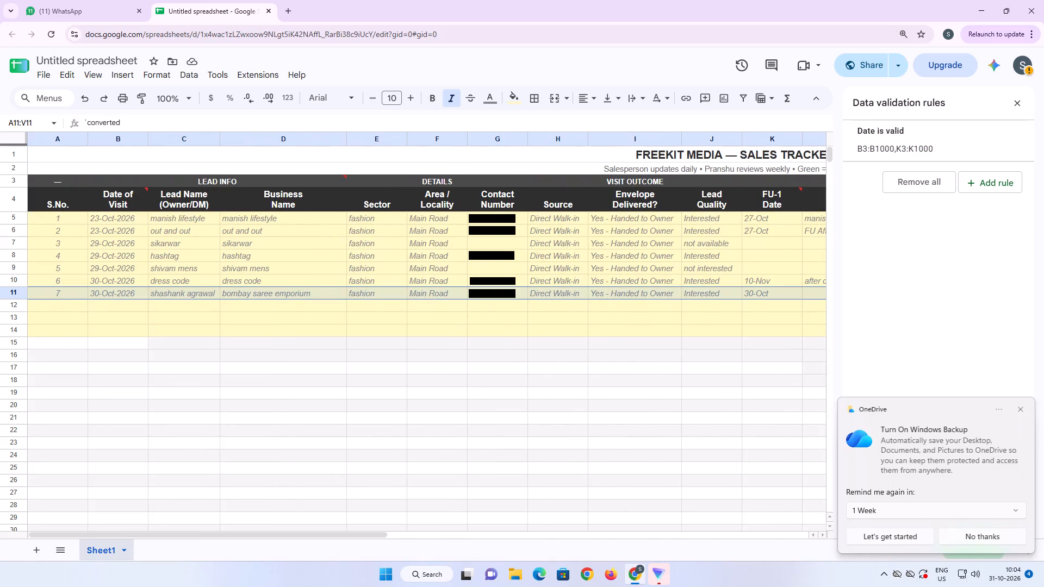
{"action": "left_click", "coordinate": [512, 95]}
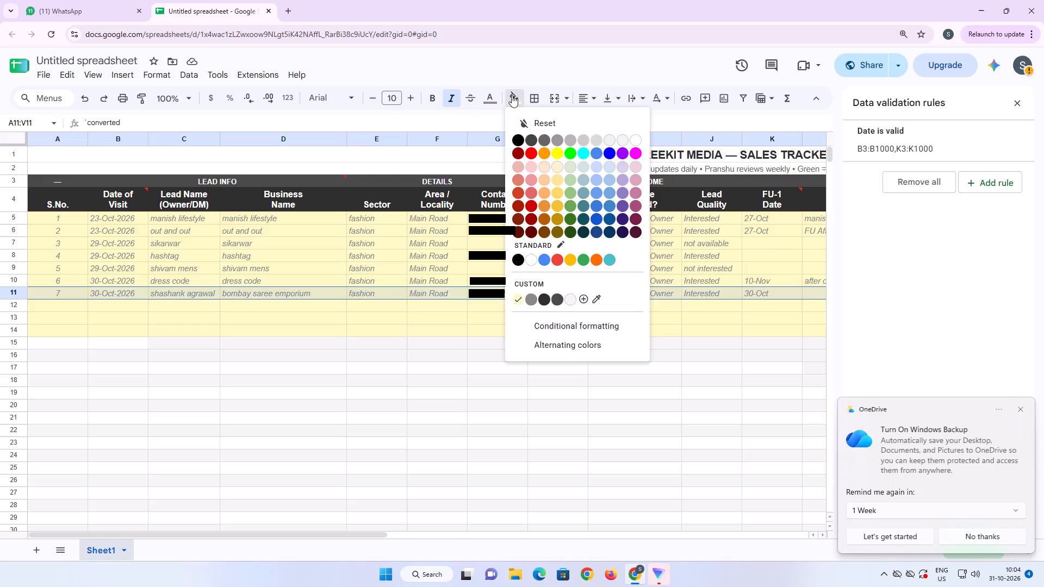
{"action": "left_click", "coordinate": [570, 151]}
{"action": "left_click", "coordinate": [516, 100]}
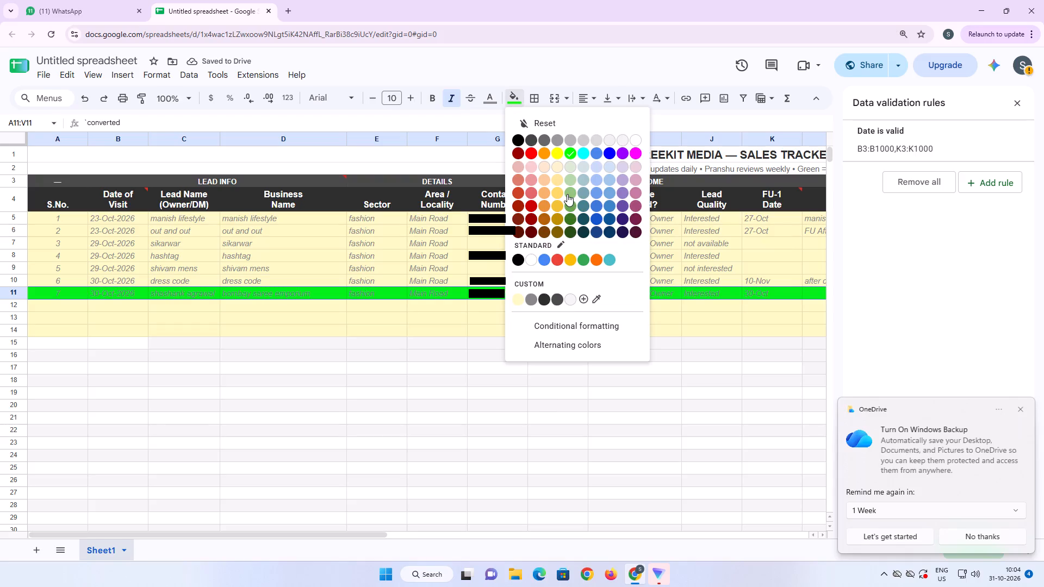
{"action": "left_click", "coordinate": [568, 192]}
{"action": "left_click", "coordinate": [467, 365]}
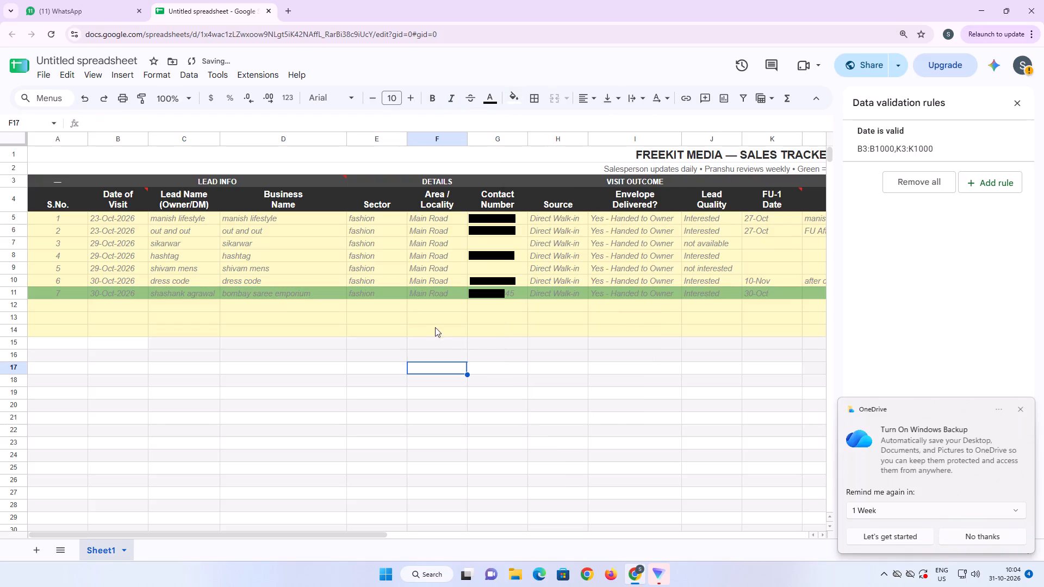
Recolour row 11 from S.No. through Reason Lost / Remarks, trying a darker standard green first and settling on bright green.
{"action": "left_click_drag", "start_coordinate": [67, 296], "coordinate": [95, 274]}
{"action": "left_click_drag", "start_coordinate": [95, 274], "coordinate": [549, 294]}
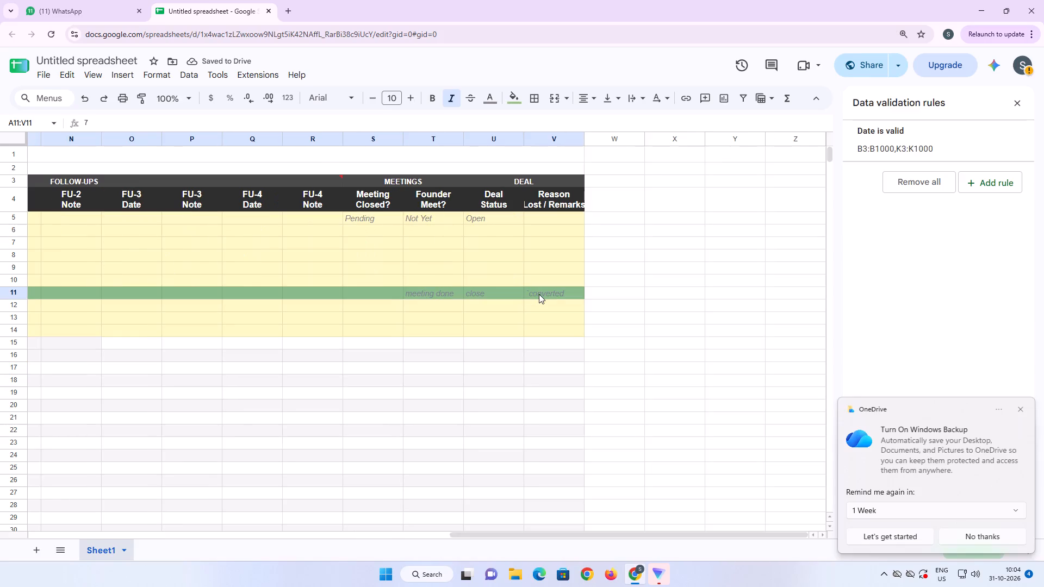
{"action": "left_click", "coordinate": [519, 102]}
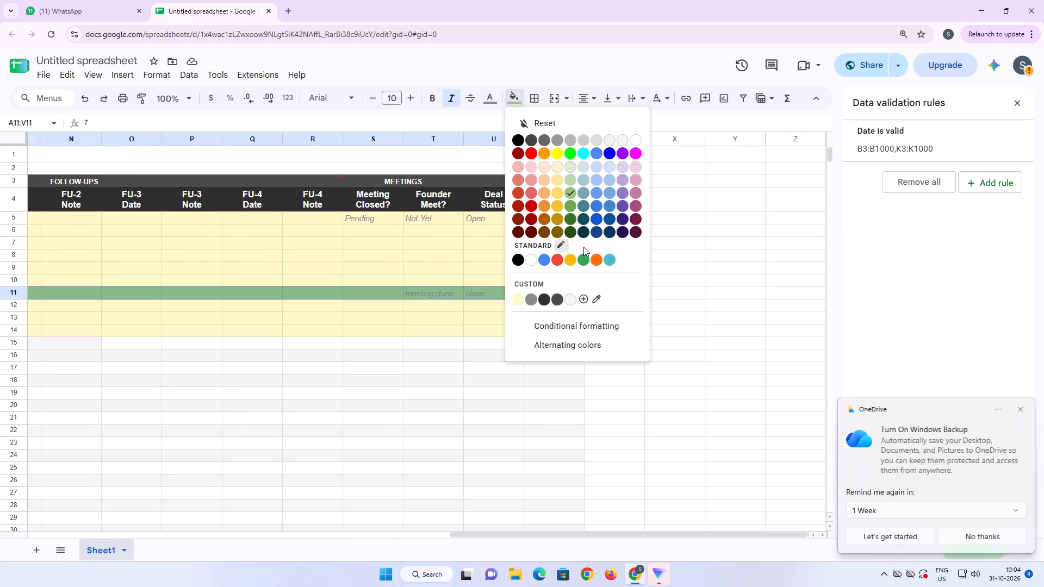
{"action": "left_click", "coordinate": [586, 261]}
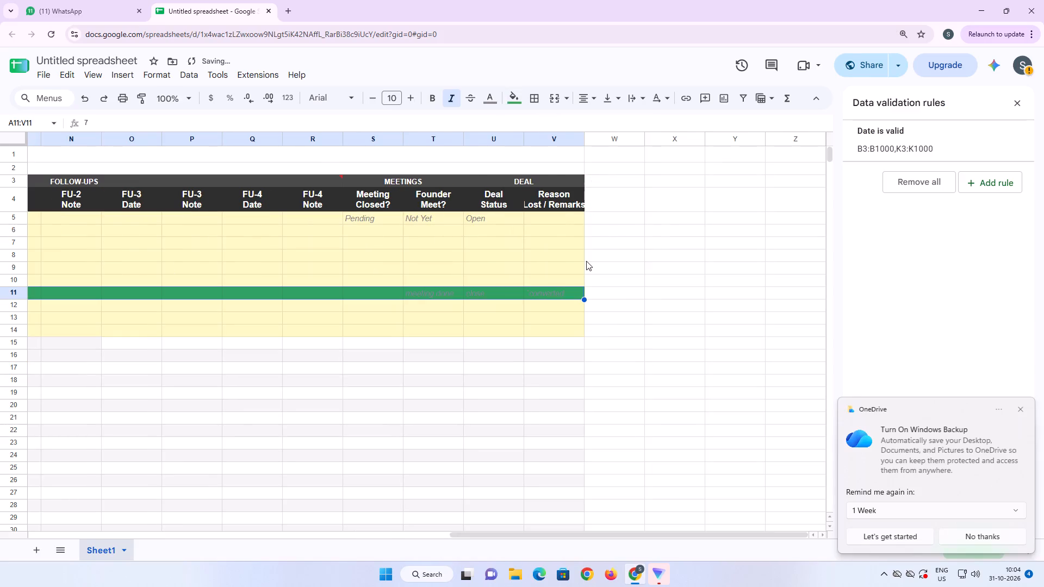
{"action": "left_click", "coordinate": [511, 98]}
{"action": "left_click", "coordinate": [570, 154]}
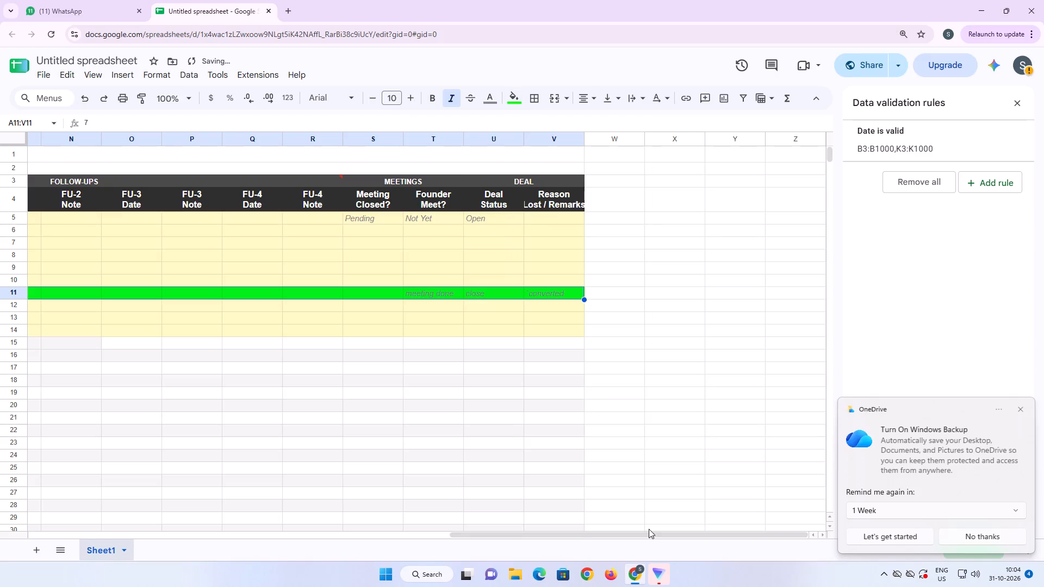
Start row 12 with S.No. 8 and a Date of Visit of 30-Oct-2026.
{"action": "left_click_drag", "start_coordinate": [649, 532], "coordinate": [36, 544]}
{"action": "left_click", "coordinate": [47, 305]}
{"action": "key", "text": "8"}
{"action": "key", "text": "Tab"}
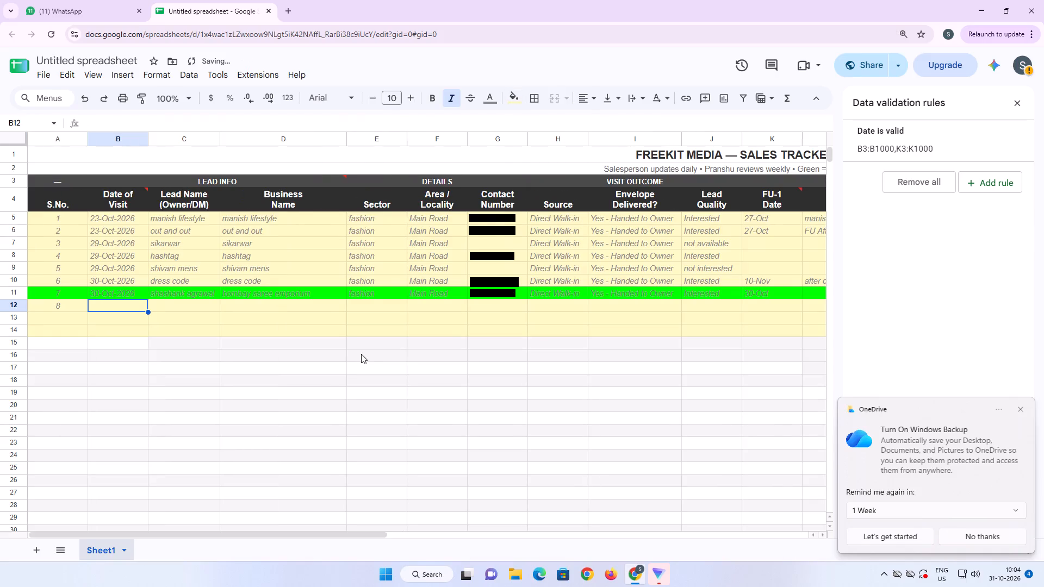
{"action": "double_click", "coordinate": [136, 304]}
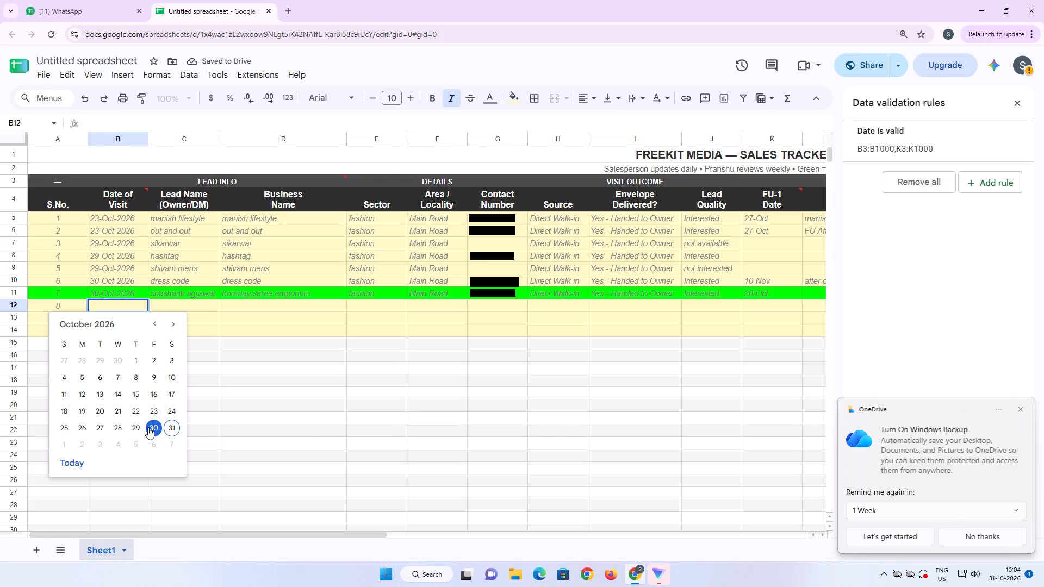
{"action": "left_click", "coordinate": [152, 427]}
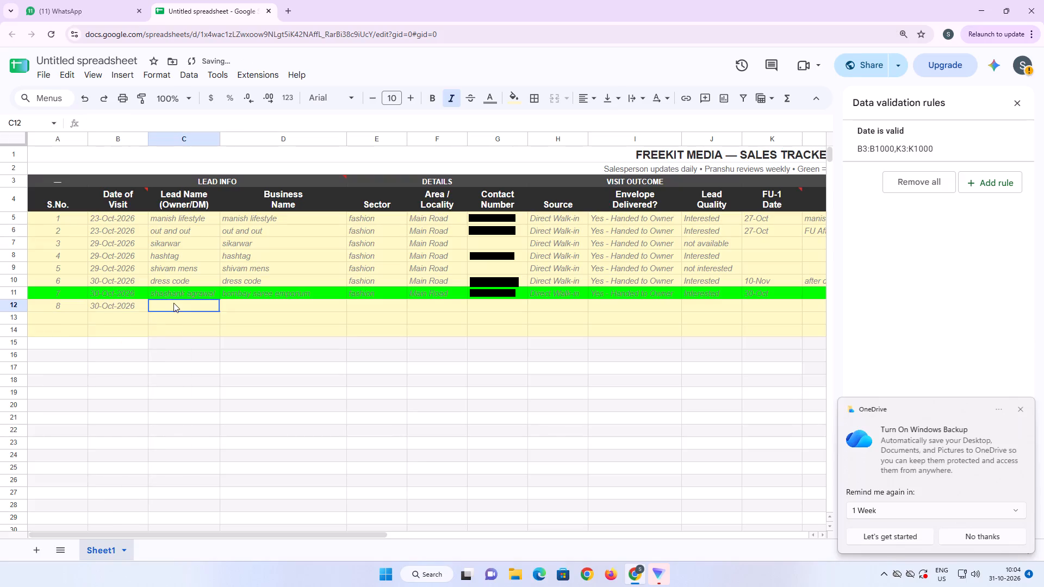
Enter "palki" as both the Lead Name and the Business Name in row 12.
{"action": "left_click", "coordinate": [173, 303]}
{"action": "type", "text": "pali"}
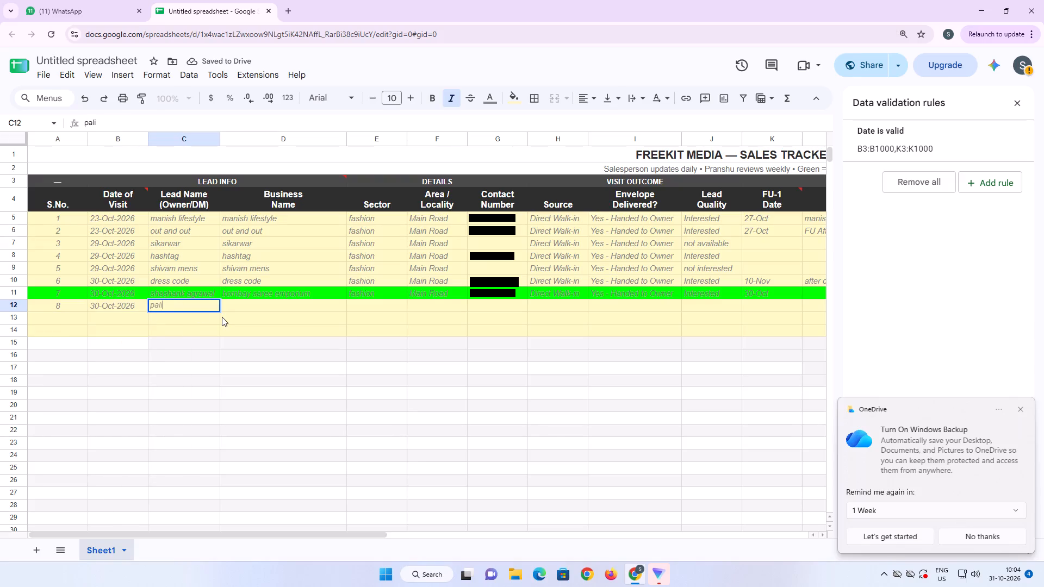
{"action": "key", "text": "BackSpace"}
{"action": "type", "text": "kii"}
{"action": "key", "text": "BackSpace"}
{"action": "key", "text": "Tab"}
{"action": "type", "text": "palki"}
{"action": "key", "text": "Tab"}
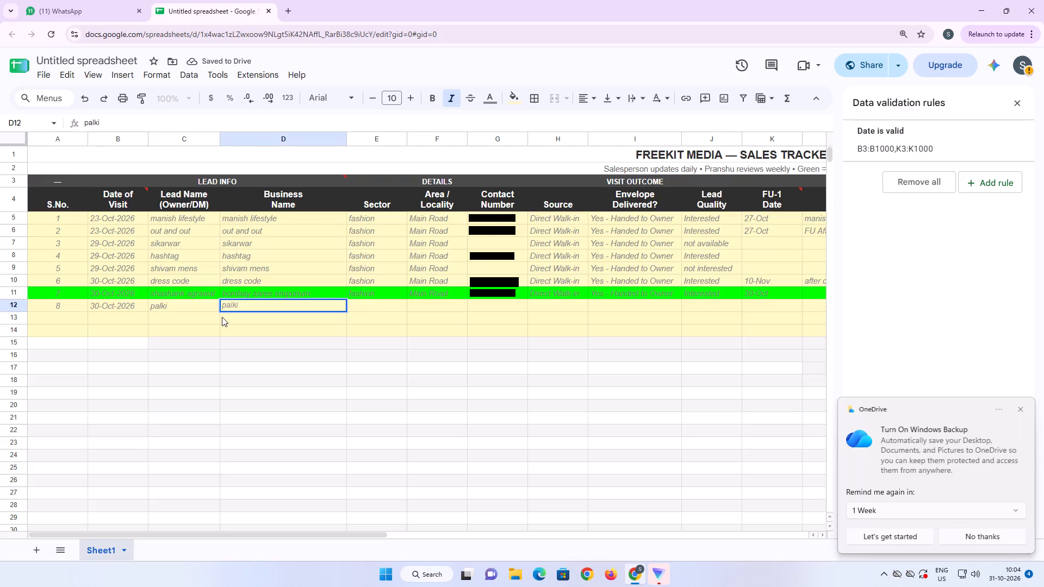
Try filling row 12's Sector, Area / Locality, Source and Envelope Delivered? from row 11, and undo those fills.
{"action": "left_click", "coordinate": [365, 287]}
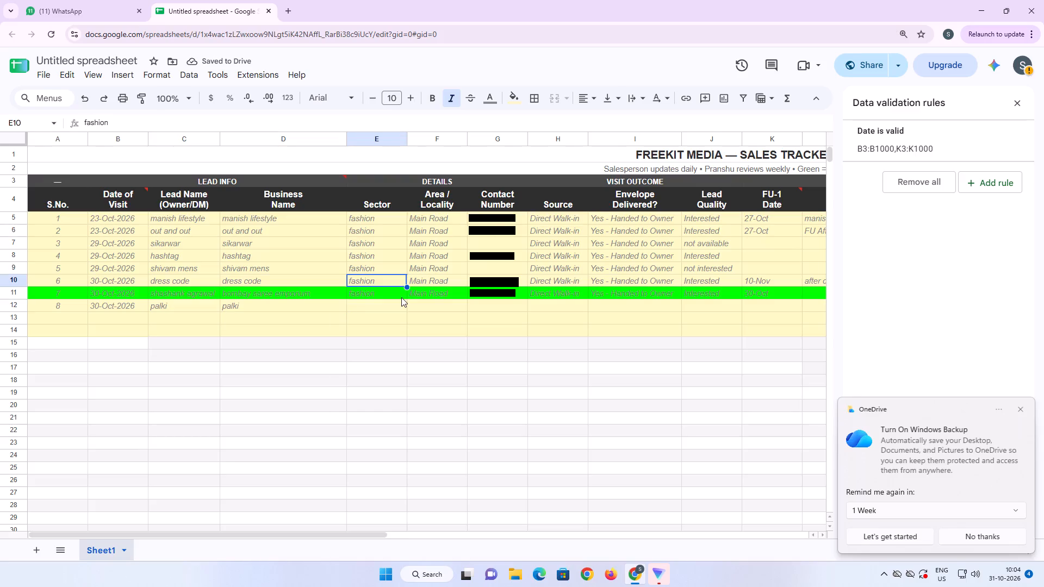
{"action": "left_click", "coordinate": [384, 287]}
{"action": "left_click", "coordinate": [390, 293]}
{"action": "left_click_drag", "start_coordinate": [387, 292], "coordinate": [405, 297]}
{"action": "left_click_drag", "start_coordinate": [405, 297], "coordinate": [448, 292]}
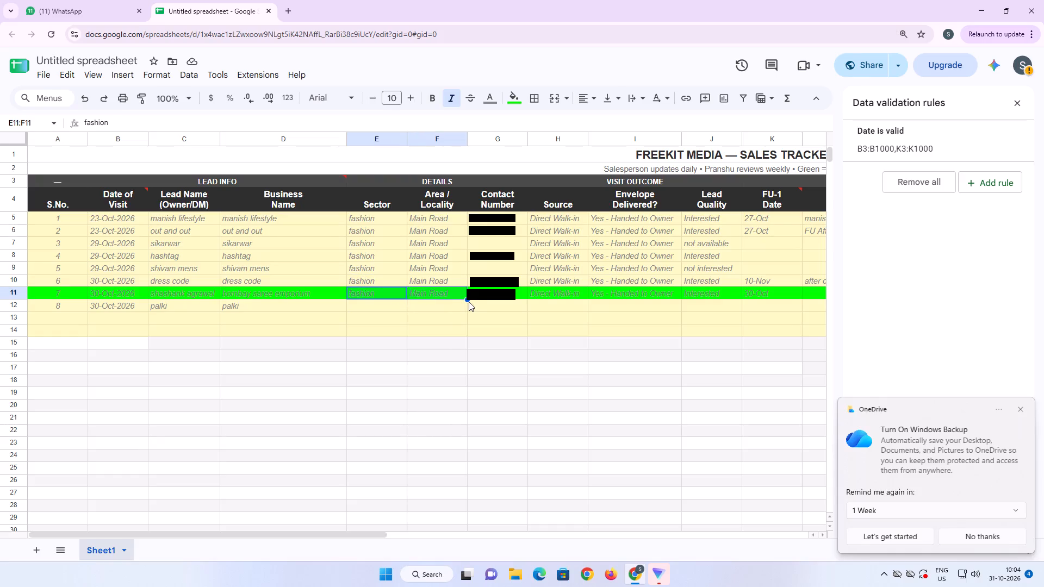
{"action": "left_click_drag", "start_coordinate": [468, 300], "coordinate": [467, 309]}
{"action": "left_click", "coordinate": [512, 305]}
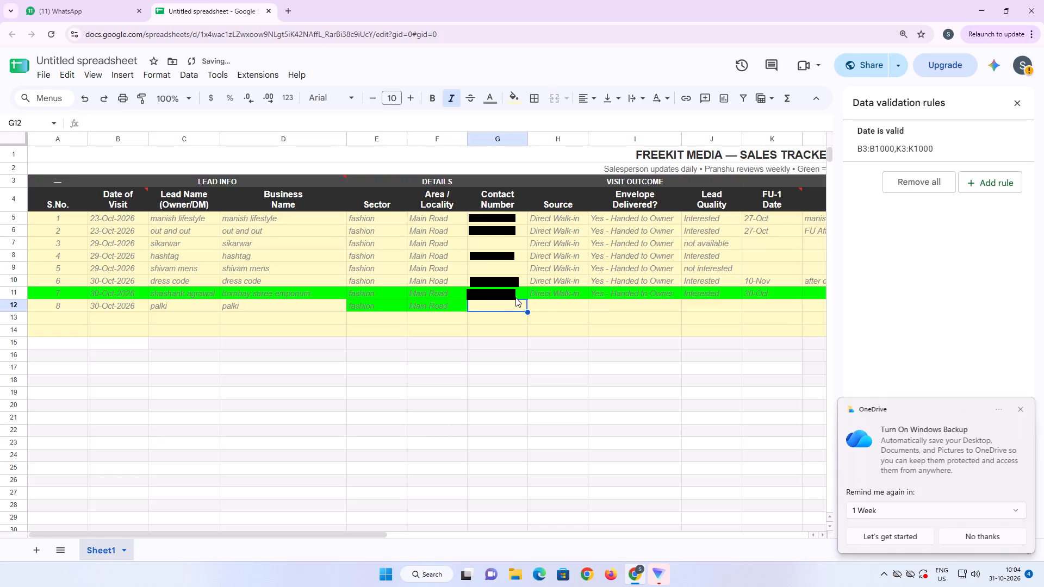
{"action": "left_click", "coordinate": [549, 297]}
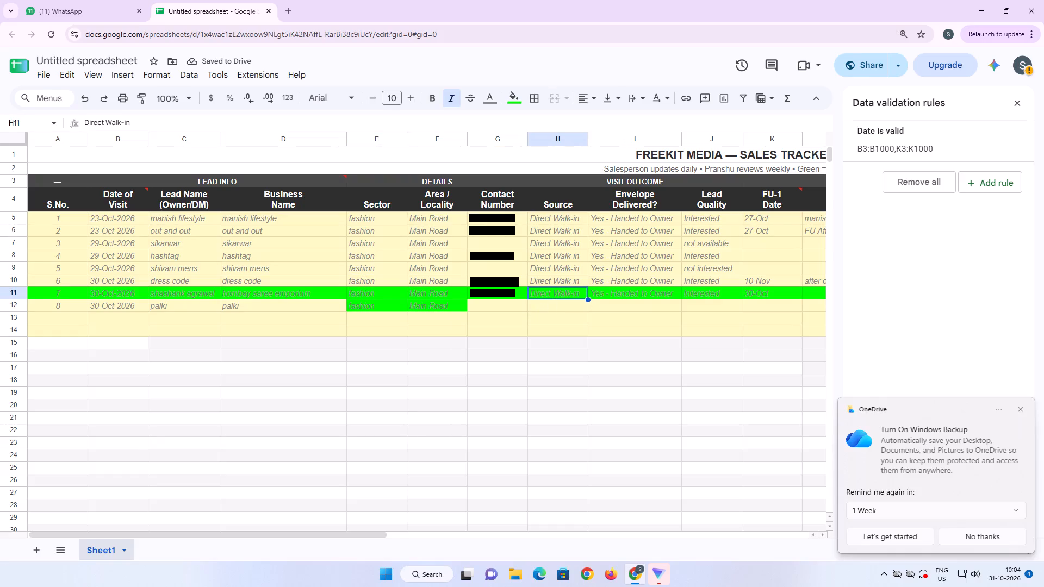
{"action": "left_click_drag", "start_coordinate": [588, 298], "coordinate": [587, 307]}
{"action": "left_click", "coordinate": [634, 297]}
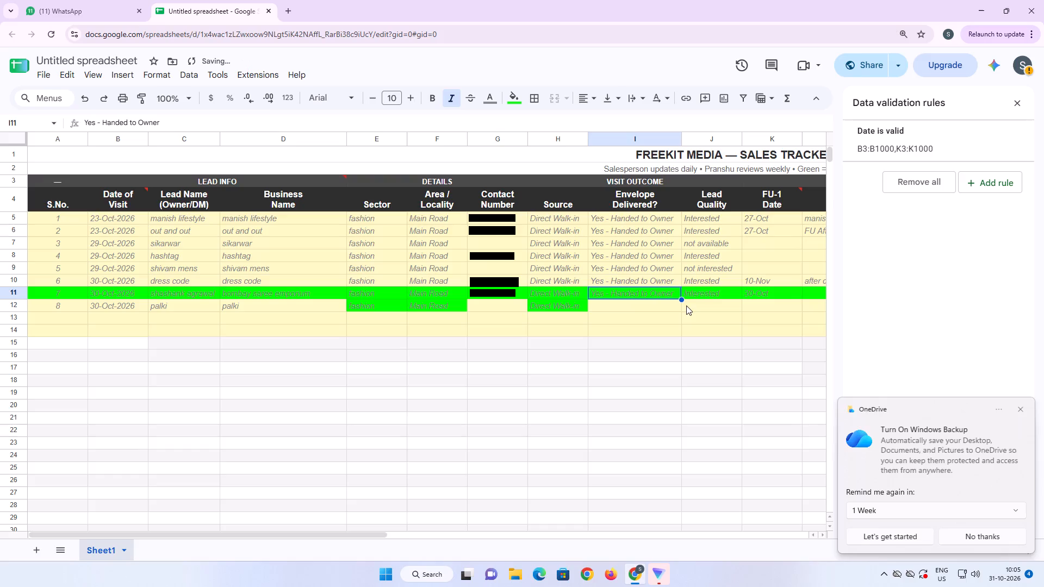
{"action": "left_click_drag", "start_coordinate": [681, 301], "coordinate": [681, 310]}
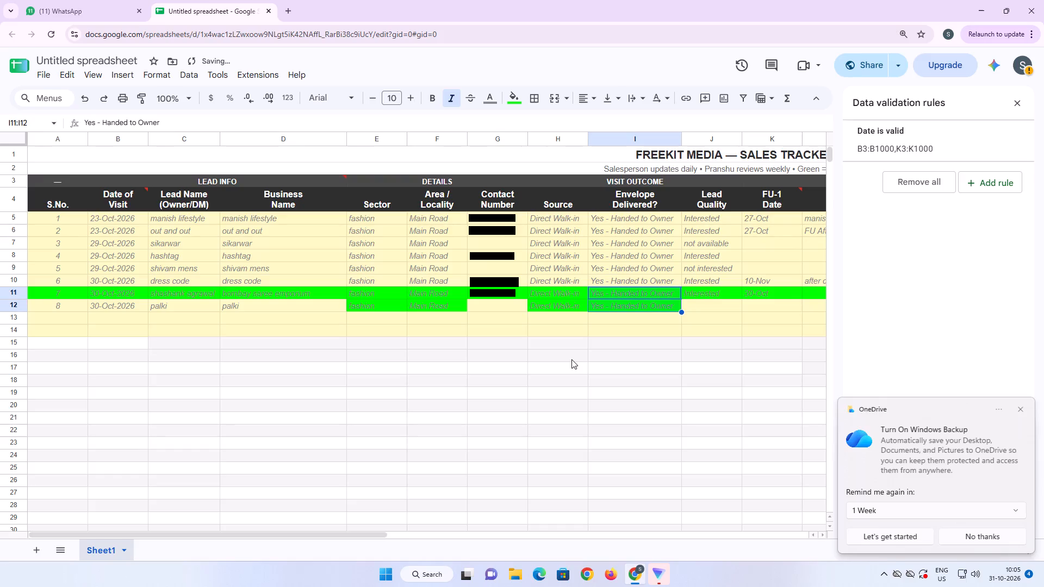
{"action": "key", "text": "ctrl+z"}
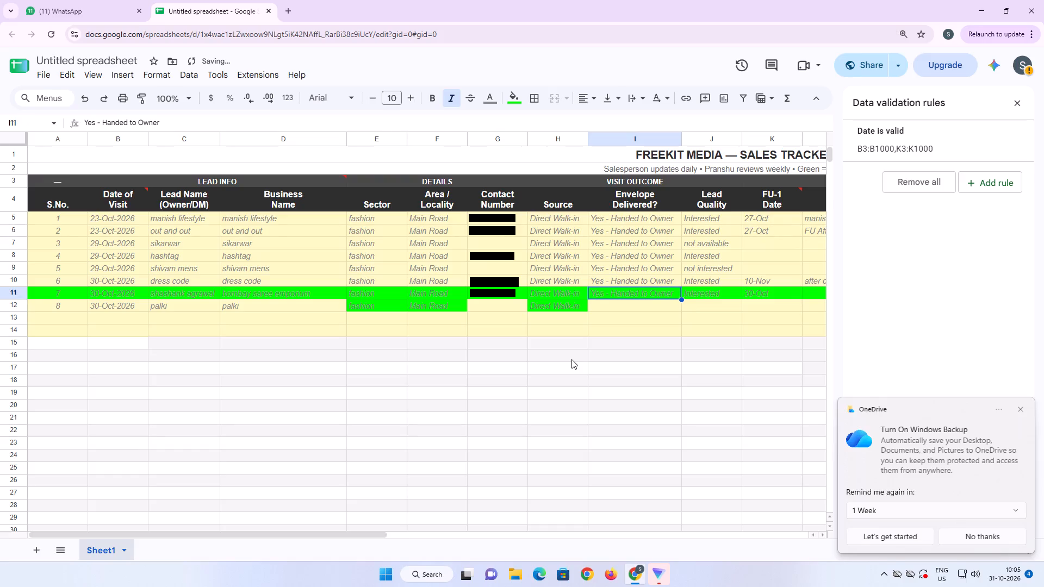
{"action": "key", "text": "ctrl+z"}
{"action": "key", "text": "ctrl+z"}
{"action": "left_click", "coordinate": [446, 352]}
Enter "fashion" as the Sector and "Main Road" as the Area / Locality in row 12.
{"action": "left_click", "coordinate": [370, 306]}
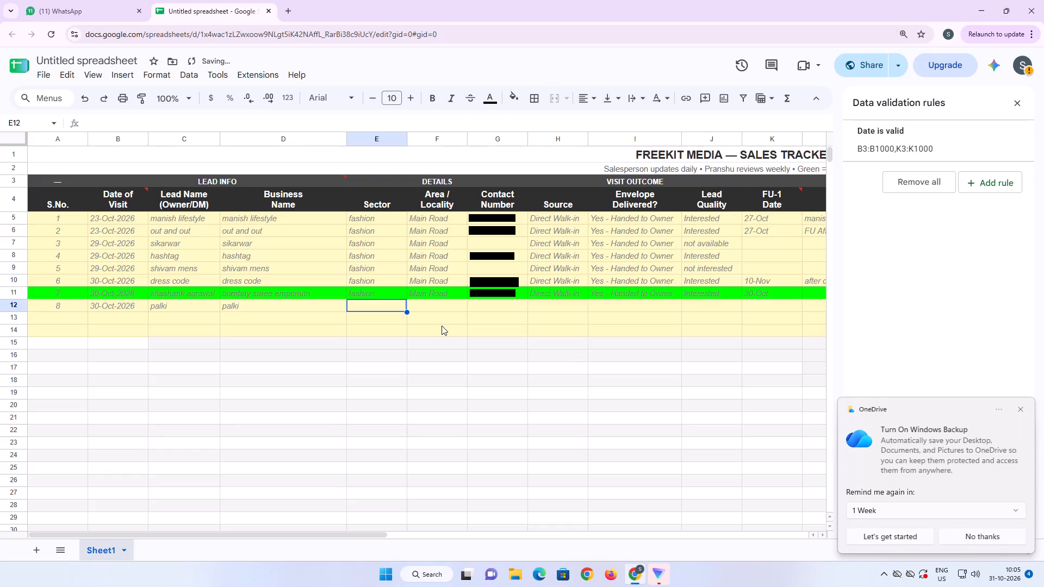
{"action": "type", "text": "frsgfh"}
{"action": "key", "text": "BackSpace"}
{"action": "key", "text": "BackSpace"}
{"action": "key", "text": "BackSpace"}
{"action": "key", "text": "BackSpace"}
{"action": "key", "text": "BackSpace"}
{"action": "key", "text": "BackSpace"}
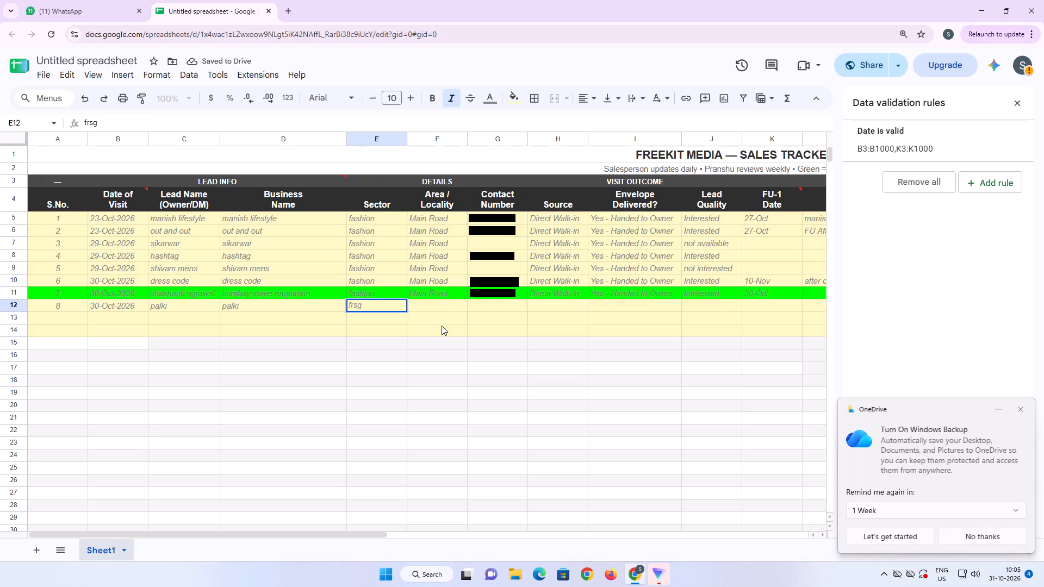
{"action": "type", "text": "fd"}
{"action": "key", "text": "BackSpace"}
{"action": "key", "text": "BackSpace"}
{"action": "type", "text": "fashion"}
{"action": "key", "text": "Tab"}
{"action": "type", "text": "main"}
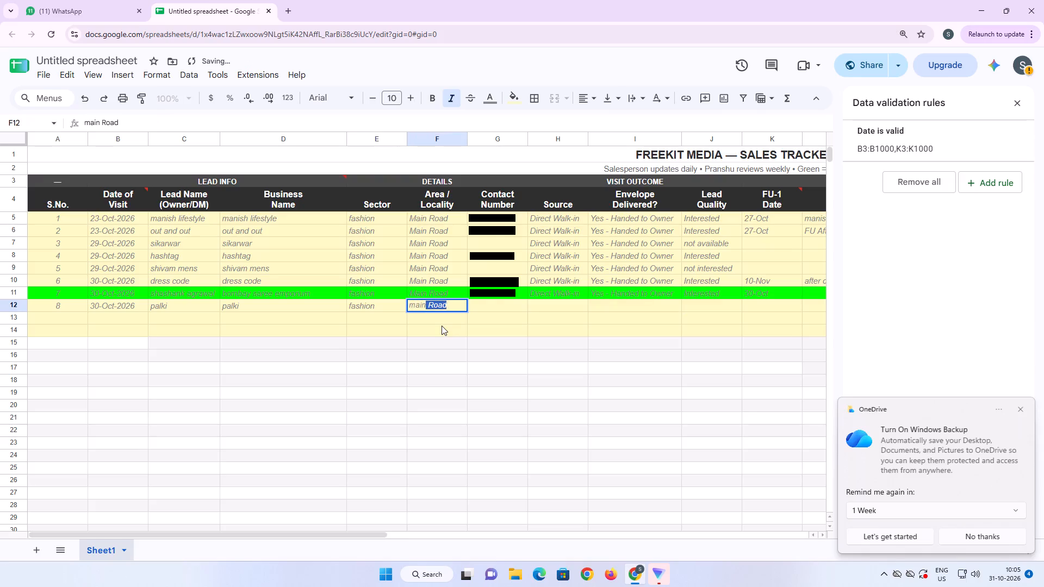
{"action": "key", "text": "Tab"}
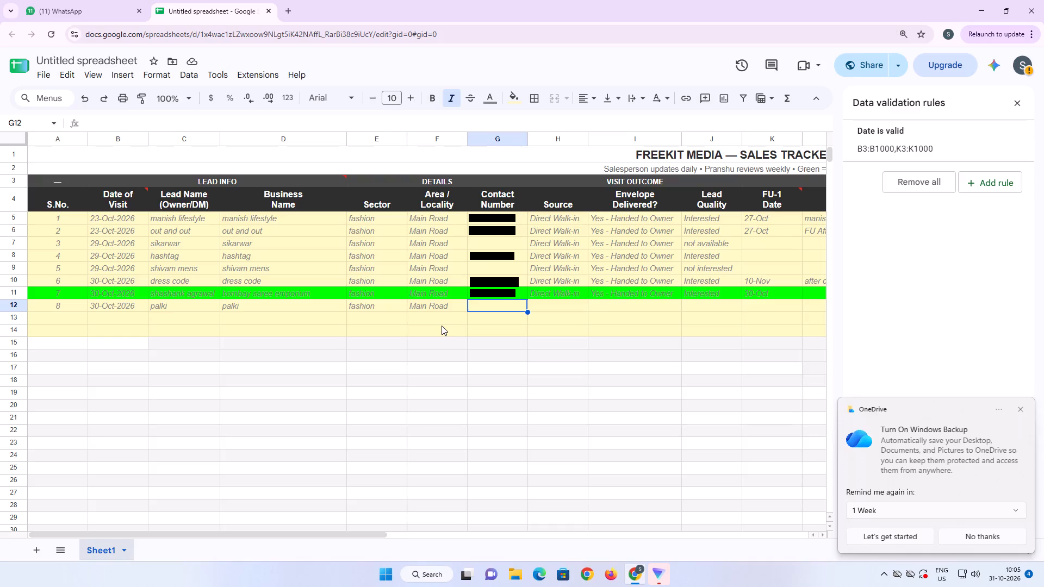
Leave row 12's Contact Number blank, set Source to "Direct Walk-in" and Envelope Delivered? to "yes - Handed to Owner".
{"action": "key", "text": "Tab"}
{"action": "key", "text": "d"}
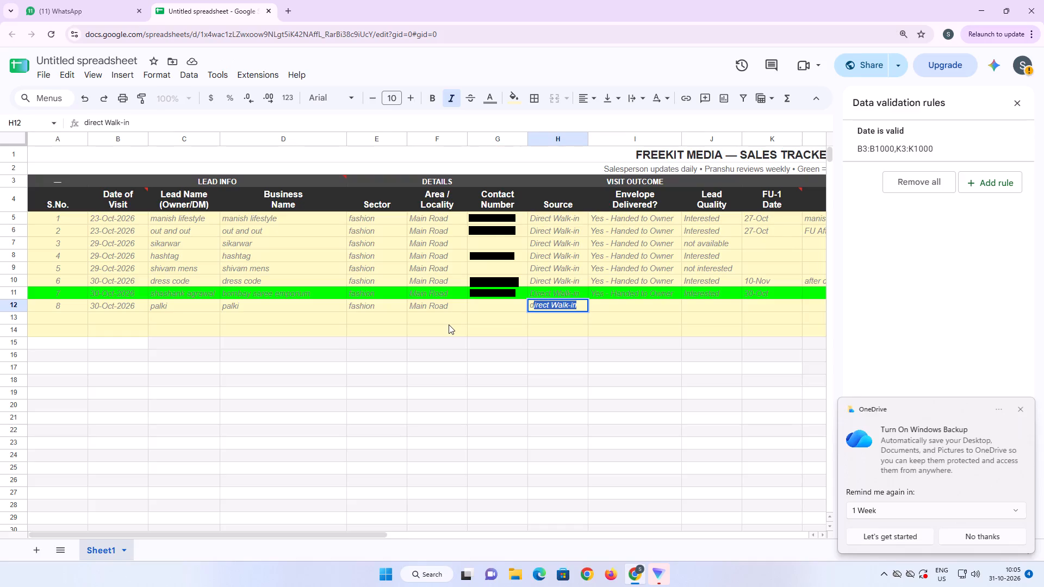
{"action": "key", "text": "Tab"}
{"action": "type", "text": "yes"}
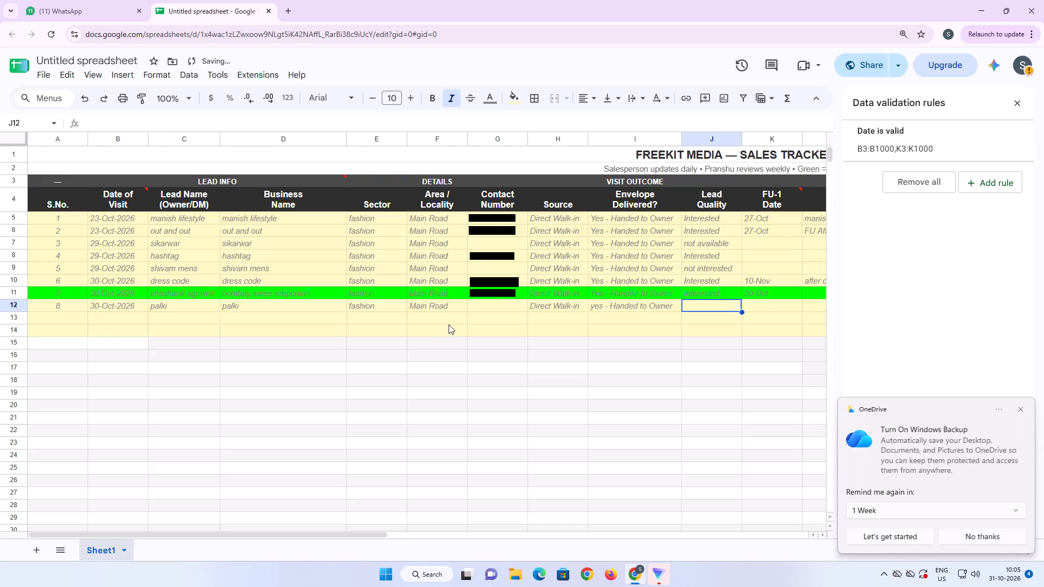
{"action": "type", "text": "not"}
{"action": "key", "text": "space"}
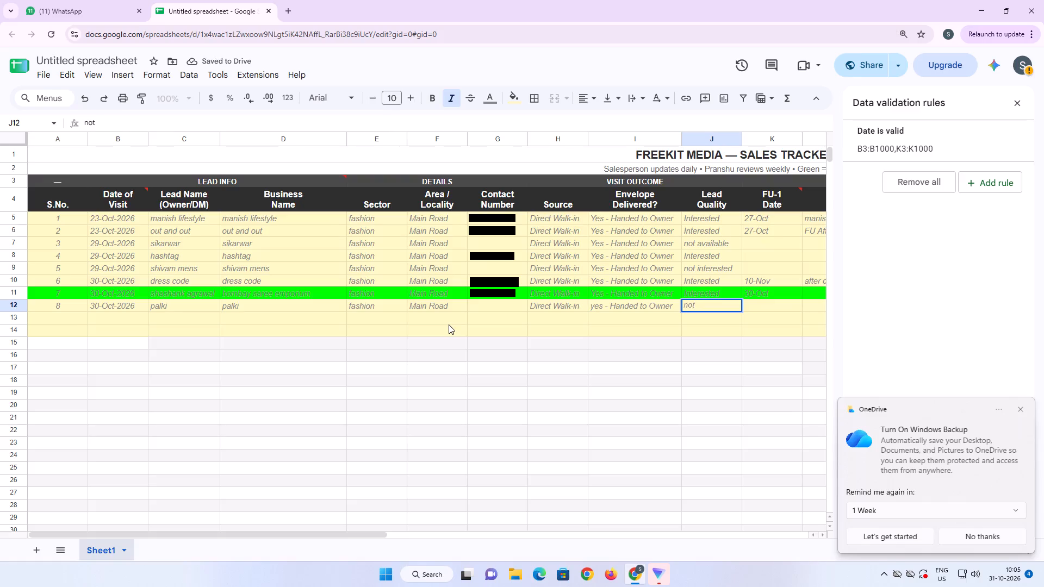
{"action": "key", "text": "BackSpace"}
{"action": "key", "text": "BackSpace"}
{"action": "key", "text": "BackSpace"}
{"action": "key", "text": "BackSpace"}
Close the data validation rules and copy "not interested" from row 9 into row 12's Lead Quality.
{"action": "left_click", "coordinate": [1017, 103]}
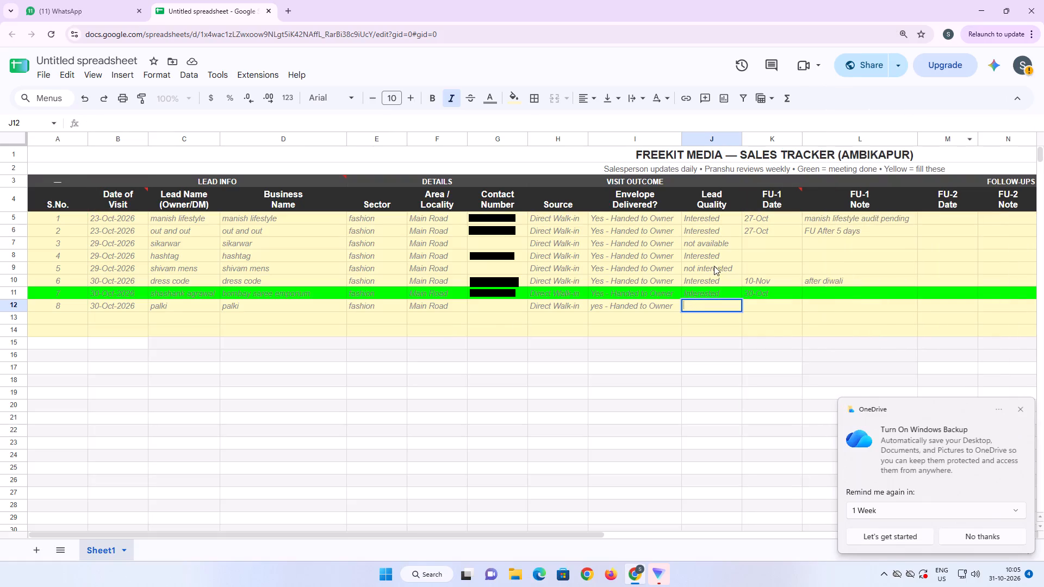
{"action": "left_click", "coordinate": [709, 267]}
{"action": "right_click", "coordinate": [709, 267]}
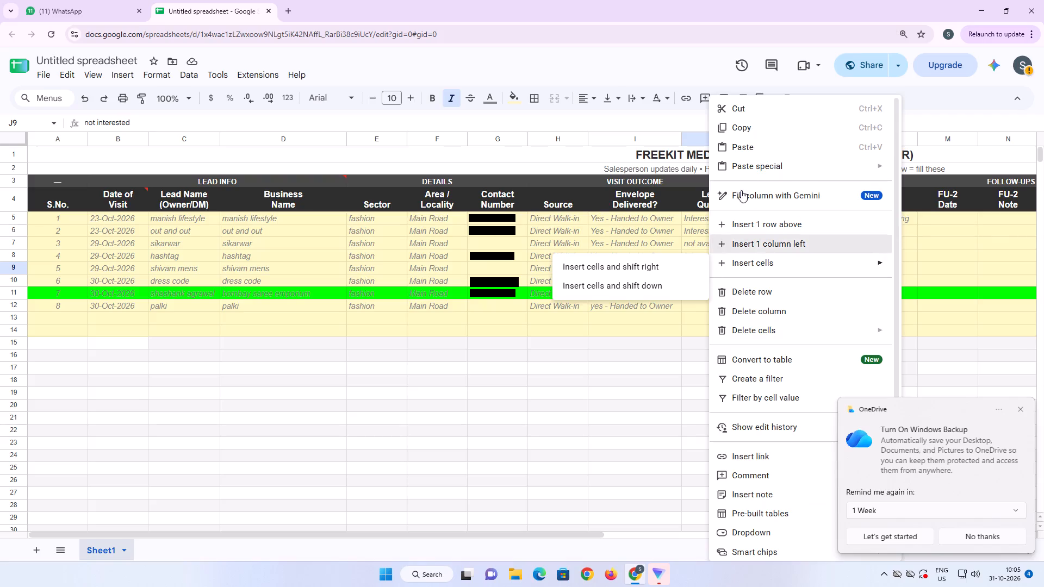
{"action": "left_click", "coordinate": [754, 132]}
{"action": "left_click", "coordinate": [713, 305]}
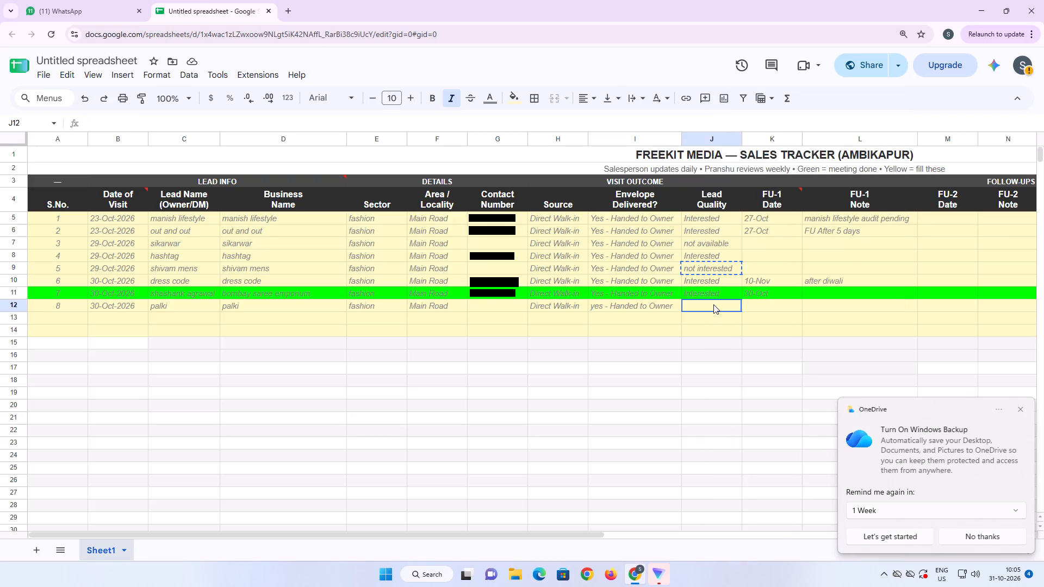
{"action": "key", "text": "ctrl+v"}
Set row 12's FU-1 Date to 30-Oct.
{"action": "triple_click", "coordinate": [762, 304]}
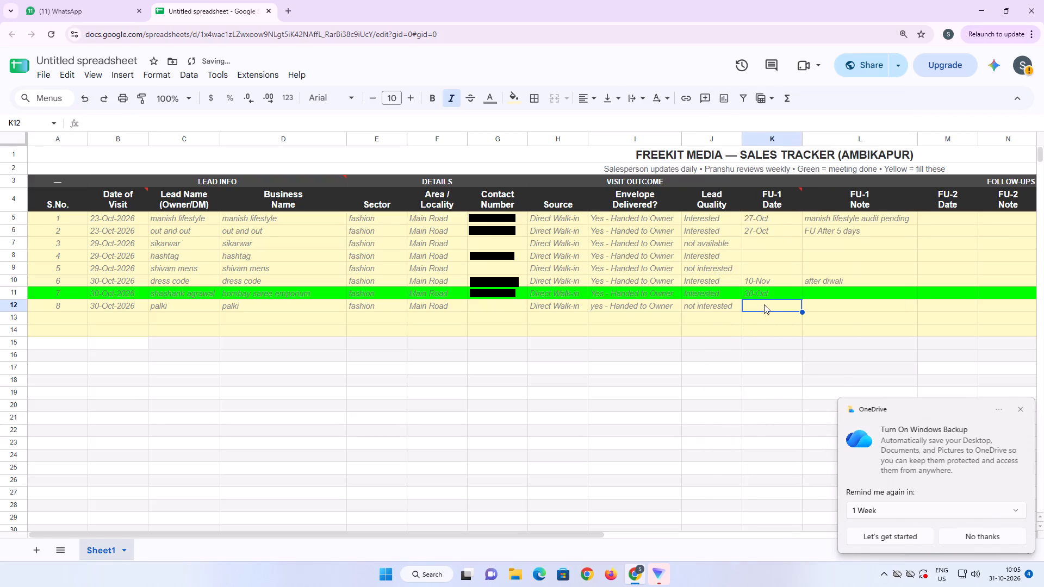
{"action": "left_click", "coordinate": [806, 426]}
Start the ninth lead in row 13 with S.No. 9 and Date of Visit 30-Oct-2026.
{"action": "left_click", "coordinate": [67, 314]}
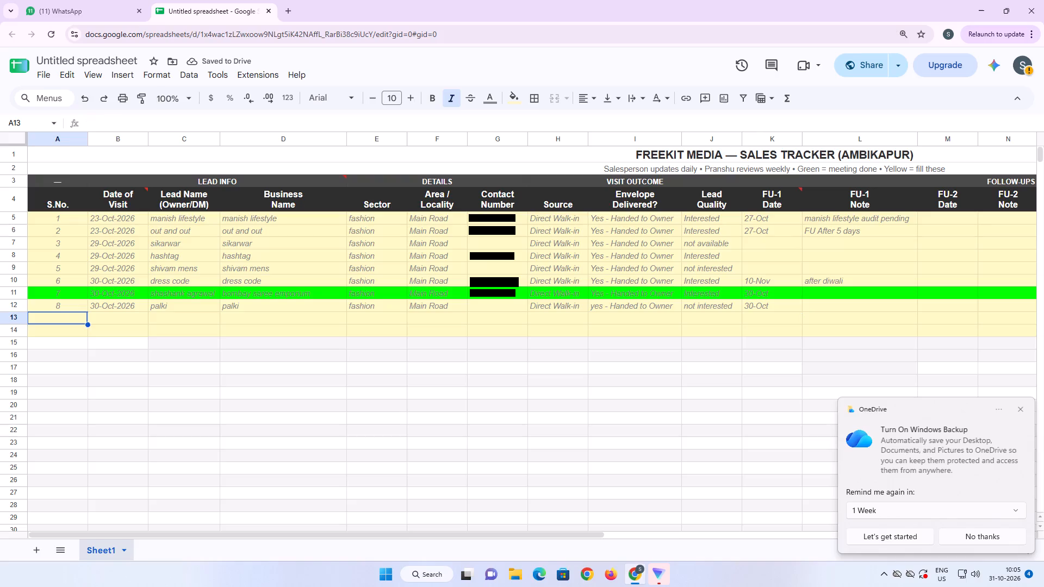
{"action": "key", "text": "9"}
{"action": "key", "text": "Tab"}
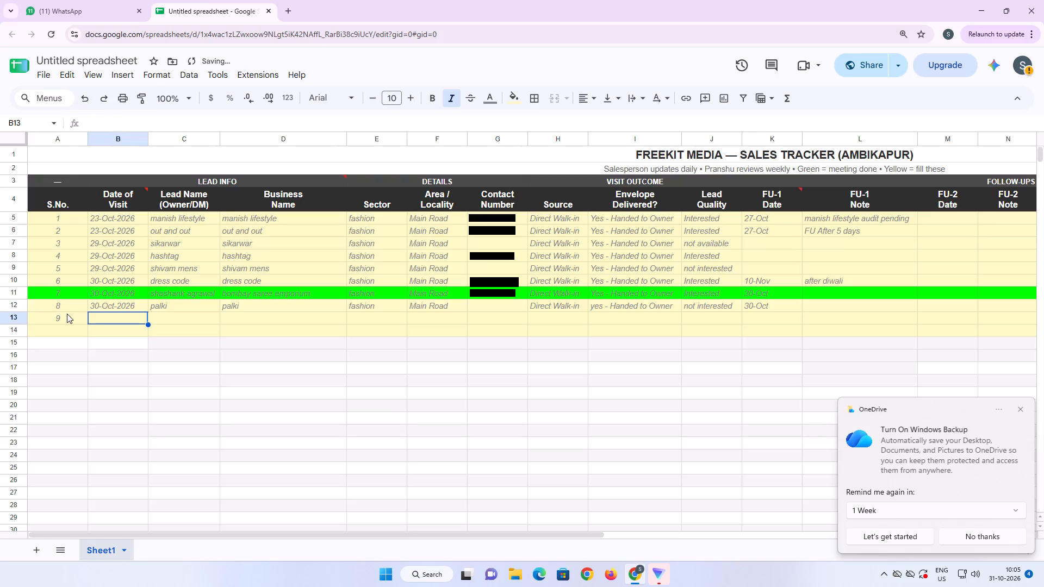
{"action": "double_click", "coordinate": [127, 320]}
{"action": "left_click", "coordinate": [153, 441]}
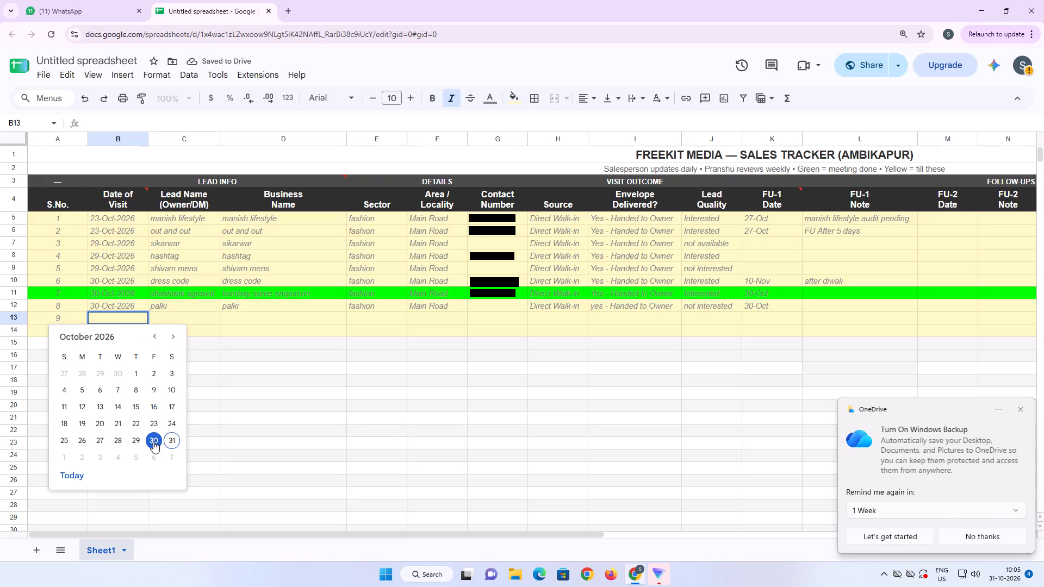
Enter "sehra" as both the Lead Name and the Business Name in row 13.
{"action": "left_click", "coordinate": [171, 314]}
{"action": "type", "text": "sehra"}
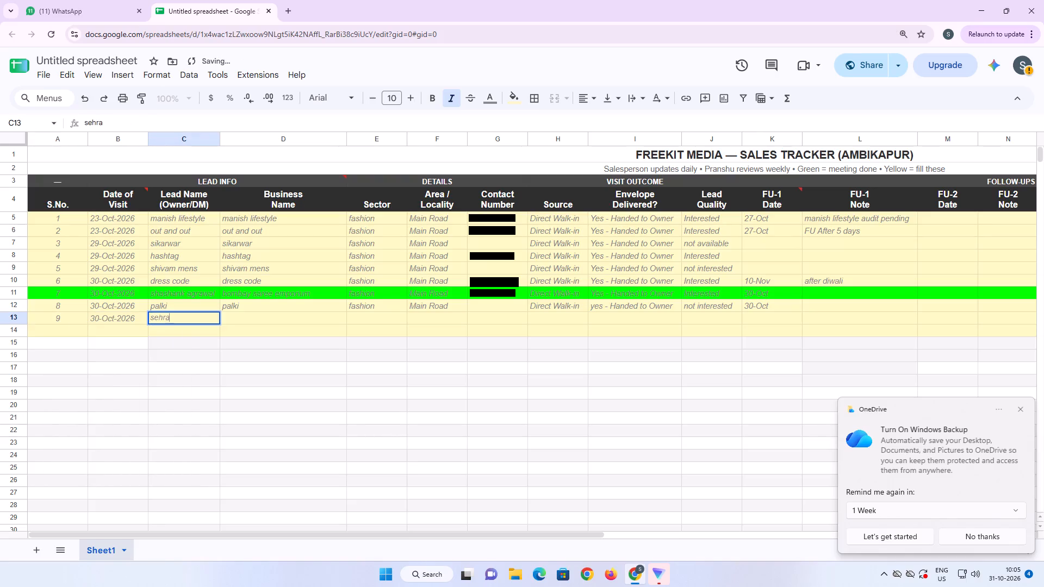
{"action": "key", "text": "Tab"}
{"action": "type", "text": "sehra"}
{"action": "key", "text": "Tab"}
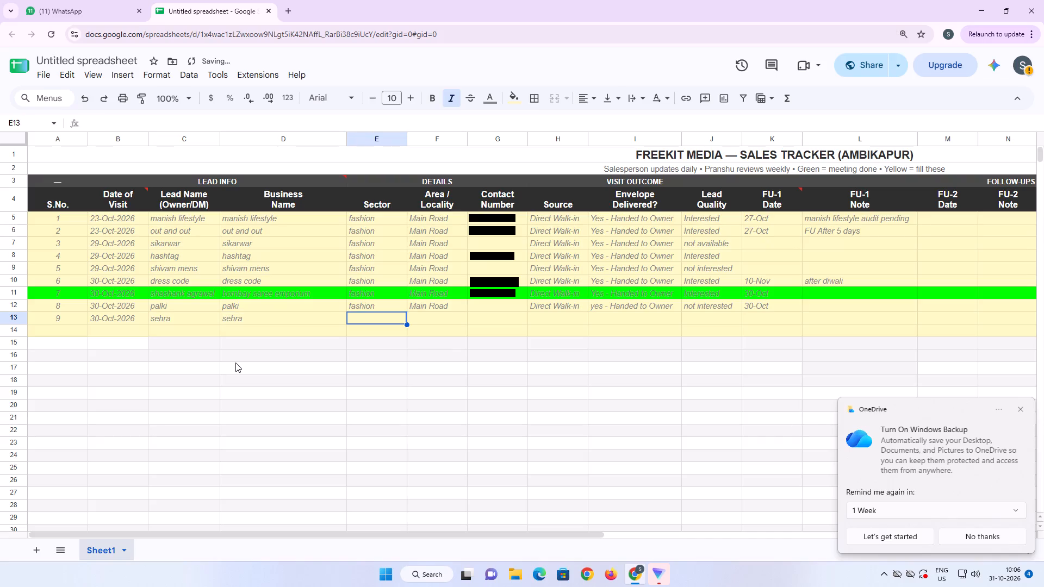
Fill row 12's Sector "fashion" and Area / Locality "Main Road" down into row 13.
{"action": "left_click_drag", "start_coordinate": [381, 308], "coordinate": [440, 305]}
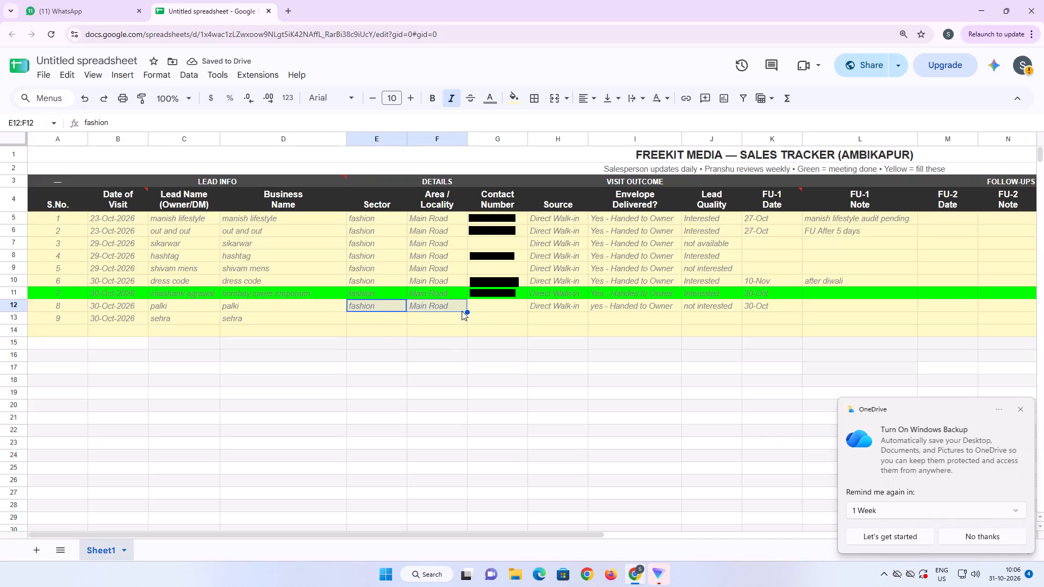
{"action": "left_click", "coordinate": [467, 313]}
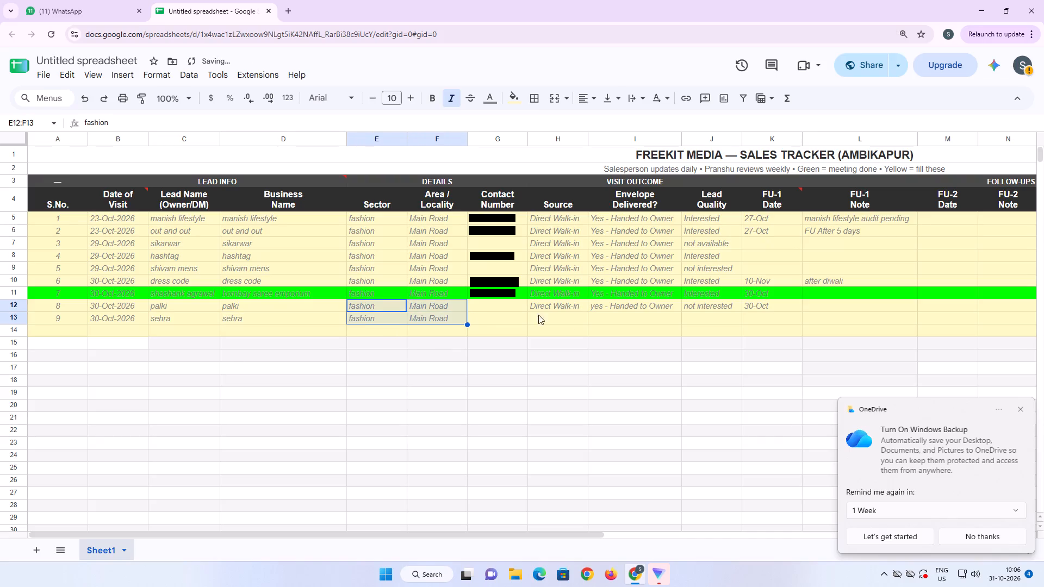
Fill row 12's Source "Direct Walk-in", Envelope Delivered? "yes - Handed to Owner" and Lead Quality "not interested" down into row 13.
{"action": "left_click_drag", "start_coordinate": [568, 301], "coordinate": [591, 303]}
{"action": "left_click", "coordinate": [592, 303]}
{"action": "left_click_drag", "start_coordinate": [571, 304], "coordinate": [709, 307]}
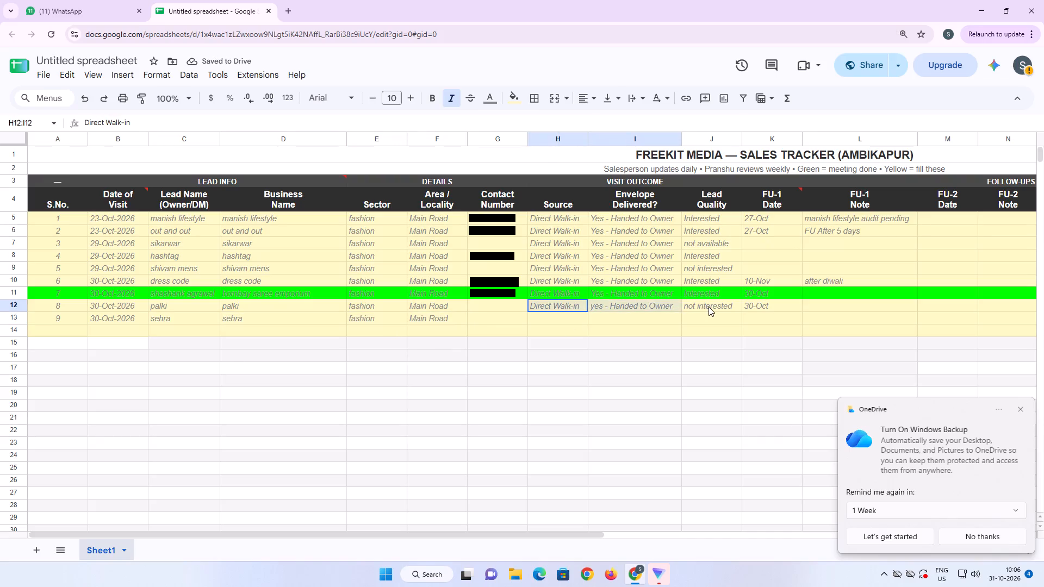
{"action": "left_click_drag", "start_coordinate": [709, 307], "coordinate": [712, 306]}
{"action": "left_click", "coordinate": [742, 313]}
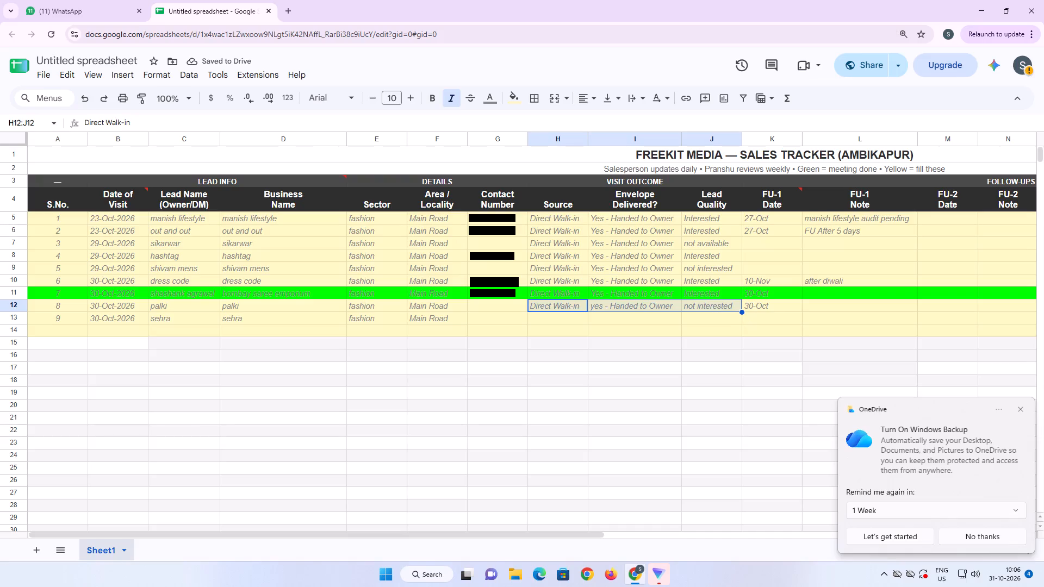
Clear the FU-1 Date of the palki lead in row 12.
{"action": "left_click", "coordinate": [766, 305]}
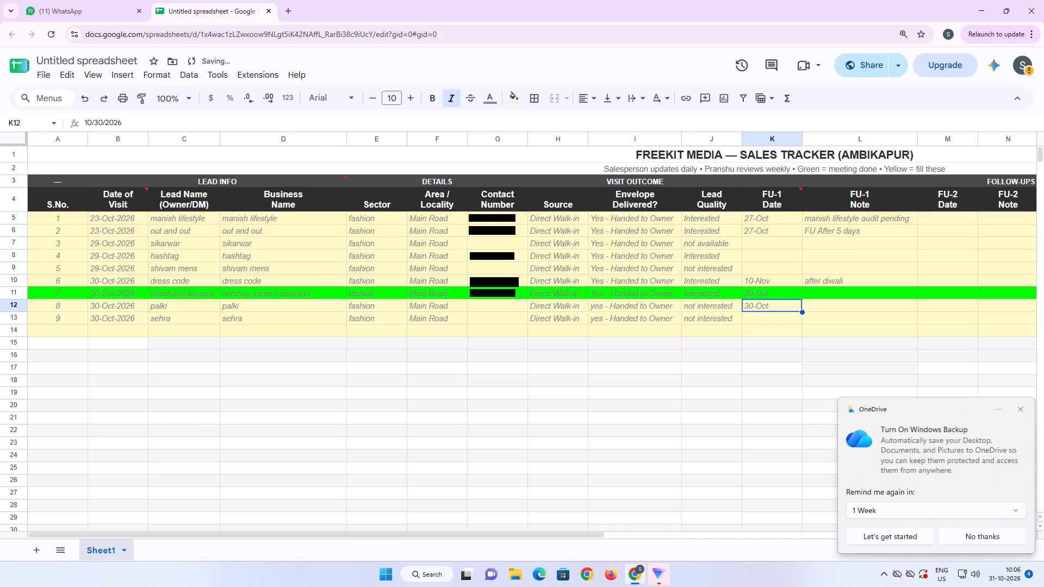
{"action": "key", "text": "BackSpace"}
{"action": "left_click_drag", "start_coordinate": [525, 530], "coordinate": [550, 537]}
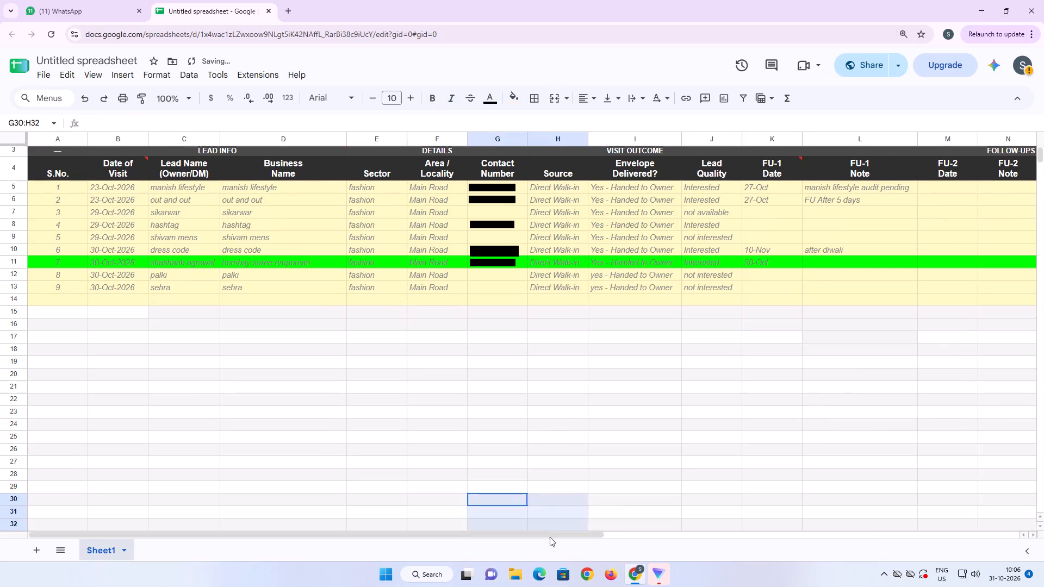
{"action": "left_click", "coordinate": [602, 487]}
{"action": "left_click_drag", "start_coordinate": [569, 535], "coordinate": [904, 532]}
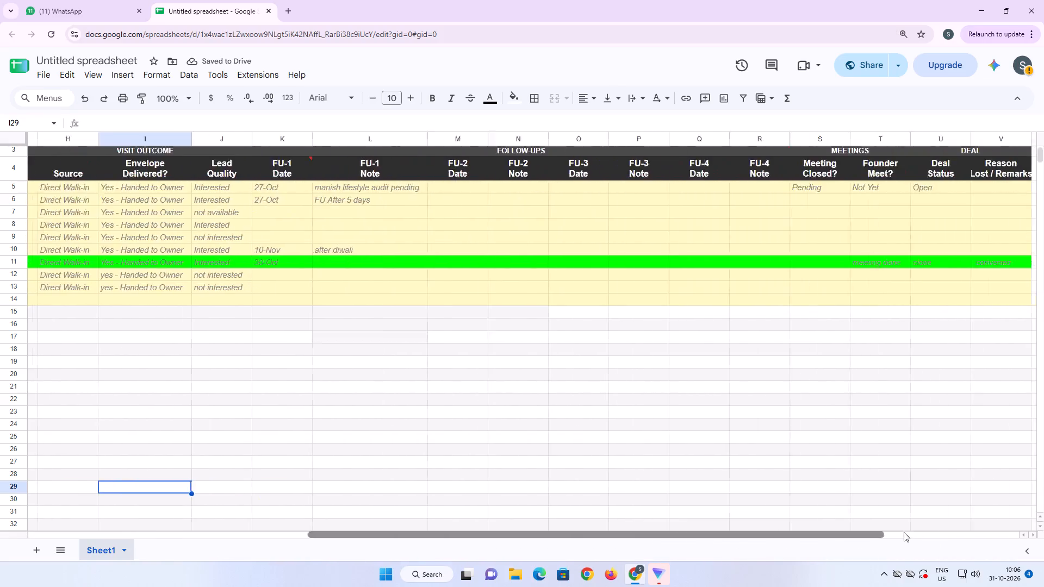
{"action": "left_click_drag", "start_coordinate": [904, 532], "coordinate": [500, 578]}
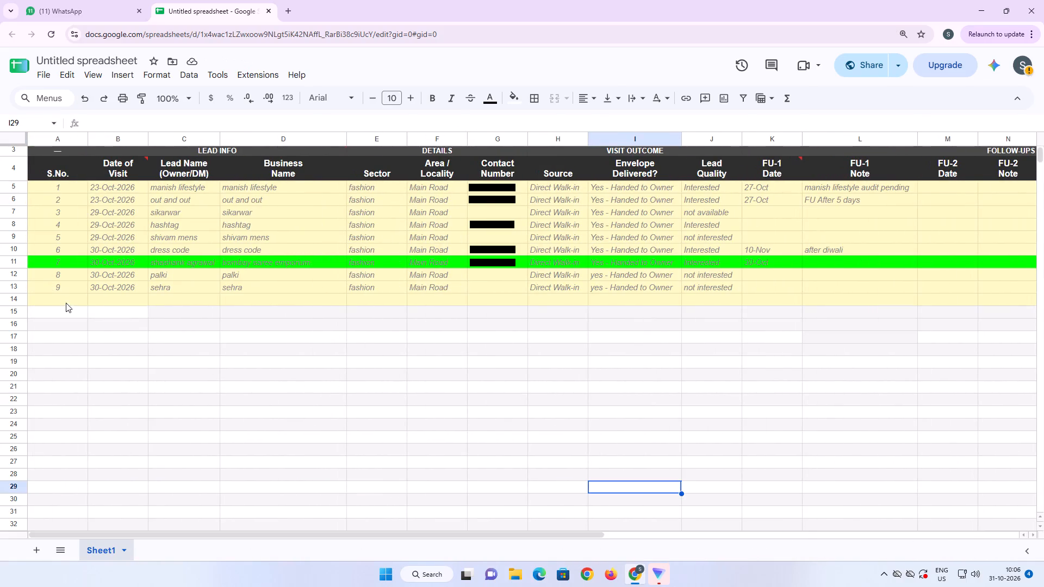
Enter 10 as the S.No. in row 14.
{"action": "left_click", "coordinate": [66, 303]}
{"action": "type", "text": "10"}
{"action": "key", "text": "Tab"}
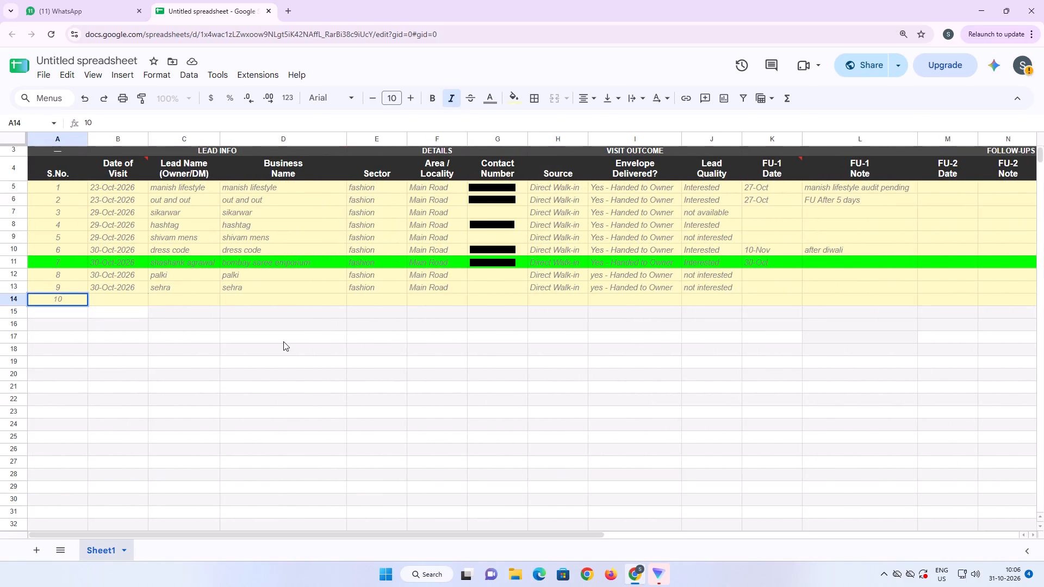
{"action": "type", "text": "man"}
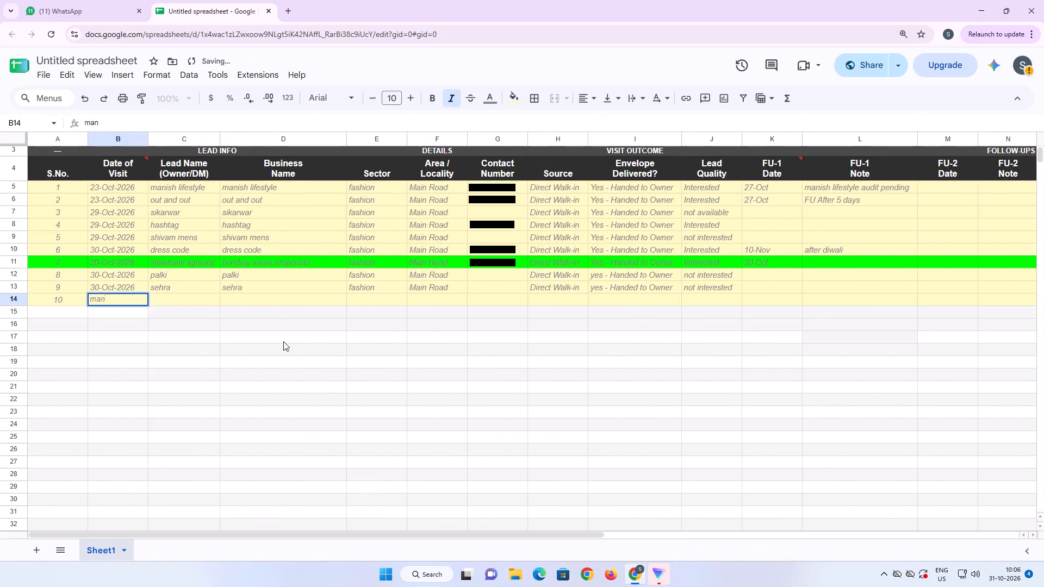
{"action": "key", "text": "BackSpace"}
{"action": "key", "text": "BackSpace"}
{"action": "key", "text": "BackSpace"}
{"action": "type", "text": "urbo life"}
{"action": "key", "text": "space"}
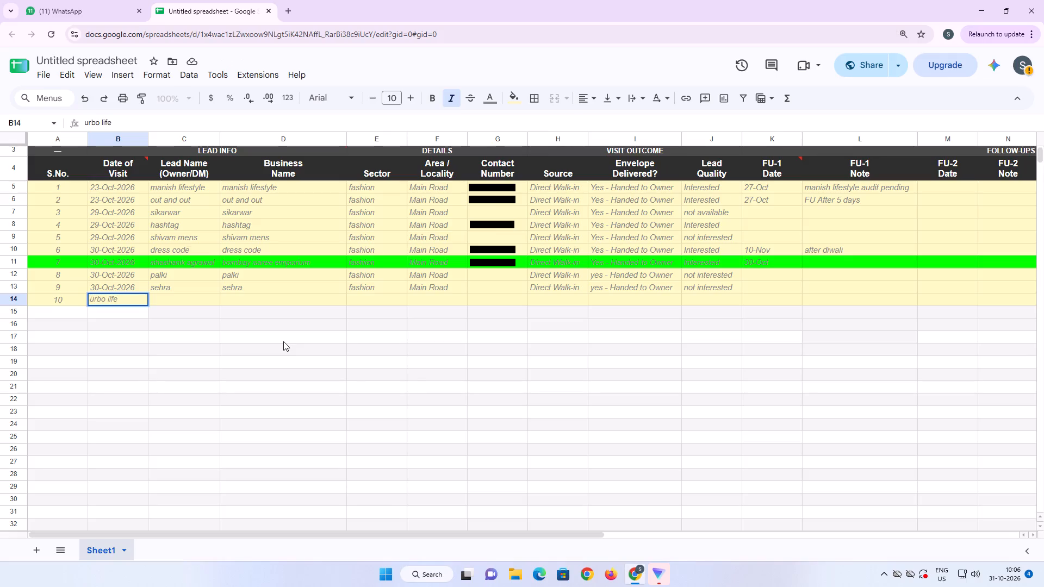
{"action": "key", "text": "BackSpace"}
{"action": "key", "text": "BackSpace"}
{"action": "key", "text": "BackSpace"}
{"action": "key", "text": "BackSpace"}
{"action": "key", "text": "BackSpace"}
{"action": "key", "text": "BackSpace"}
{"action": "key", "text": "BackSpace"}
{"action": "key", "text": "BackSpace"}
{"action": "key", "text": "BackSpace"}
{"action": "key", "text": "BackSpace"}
Set row 14's Date of Visit to 30-Oct-2026.
{"action": "double_click", "coordinate": [108, 298]}
{"action": "left_click", "coordinate": [157, 350]}
{"action": "double_click", "coordinate": [127, 302]}
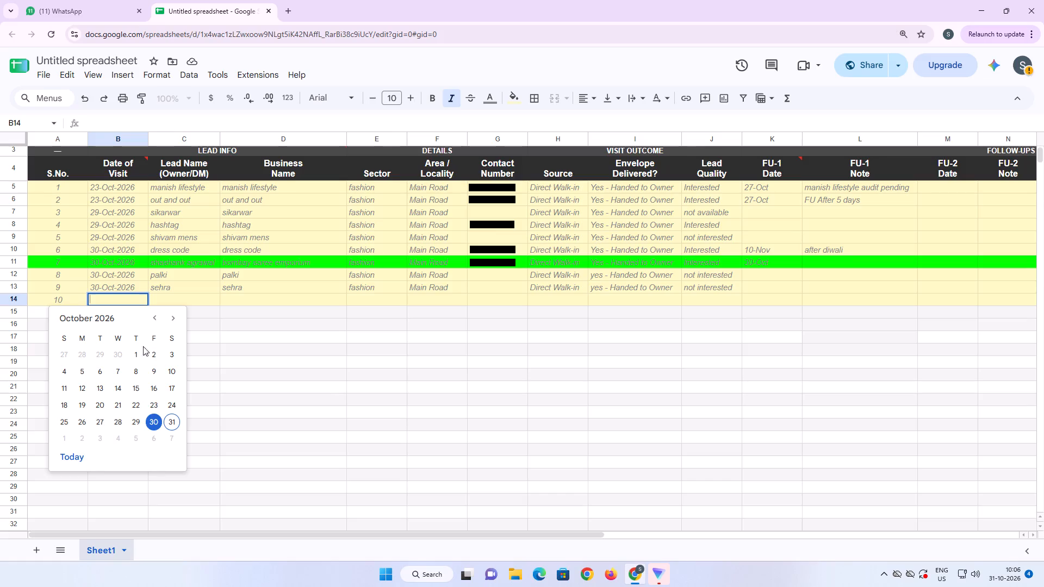
{"action": "left_click", "coordinate": [148, 421]}
Enter "urbo life" as both the Lead Name and the Business Name in row 14.
{"action": "left_click", "coordinate": [179, 301]}
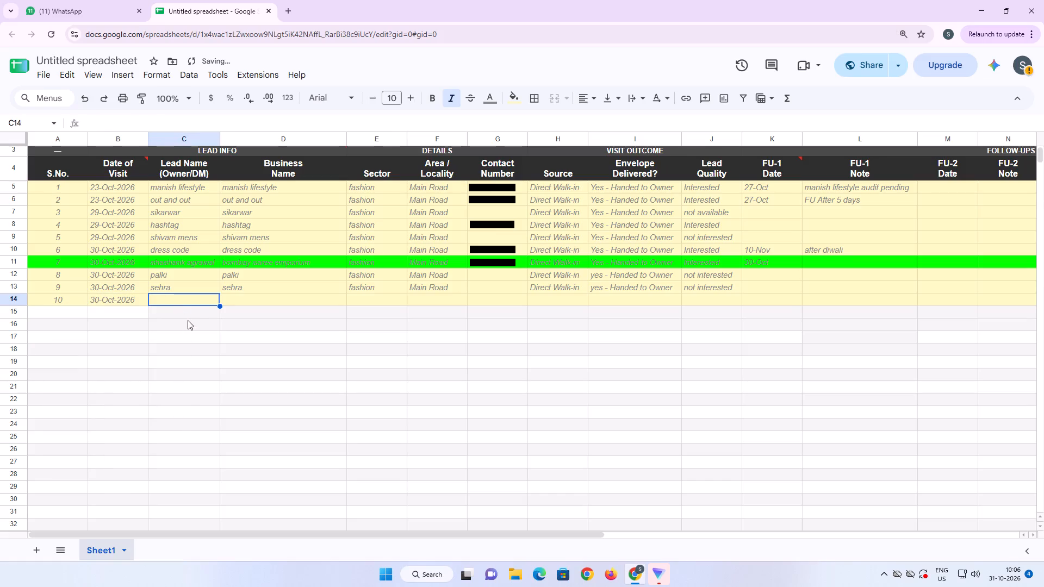
{"action": "type", "text": "urbo life"}
{"action": "key", "text": "space"}
{"action": "key", "text": "Tab"}
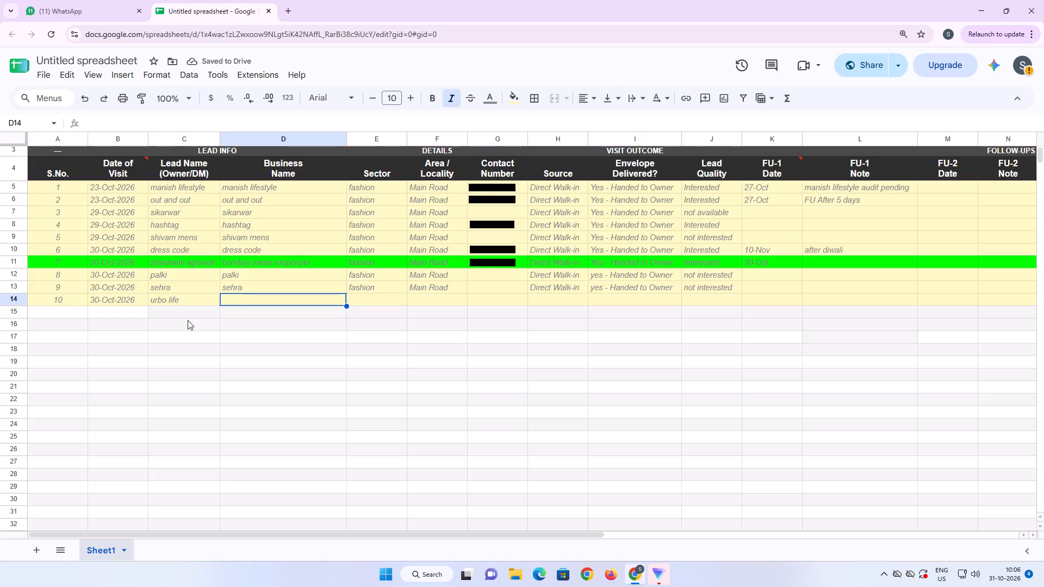
{"action": "type", "text": "urbo lif"}
{"action": "type", "text": "e"}
{"action": "key", "text": "space"}
{"action": "key", "text": "Tab"}
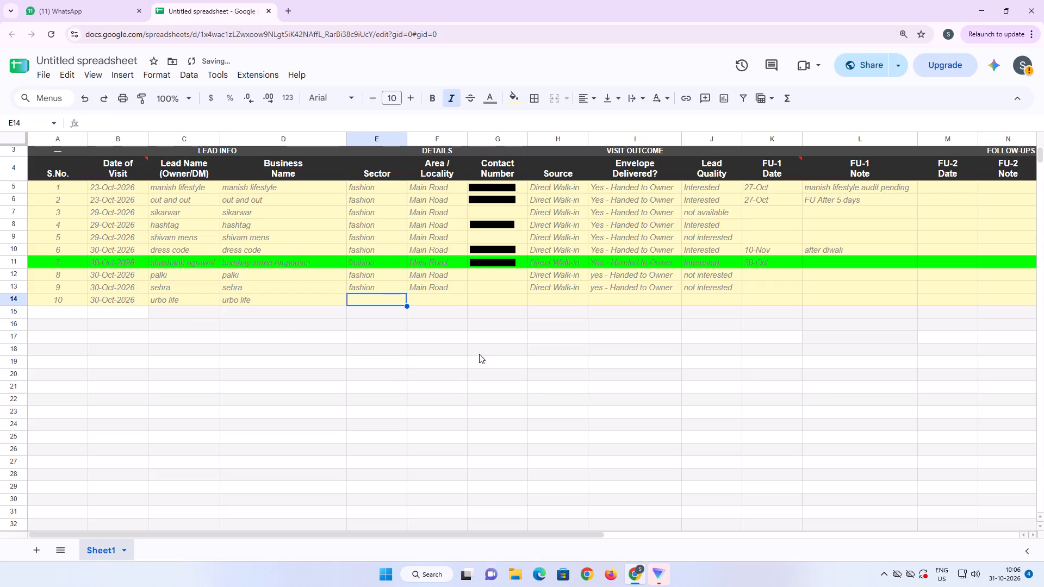
Fill row 13's Sector "fashion" and Area / Locality "Main Road" down into row 14.
{"action": "left_click_drag", "start_coordinate": [386, 291], "coordinate": [437, 288]}
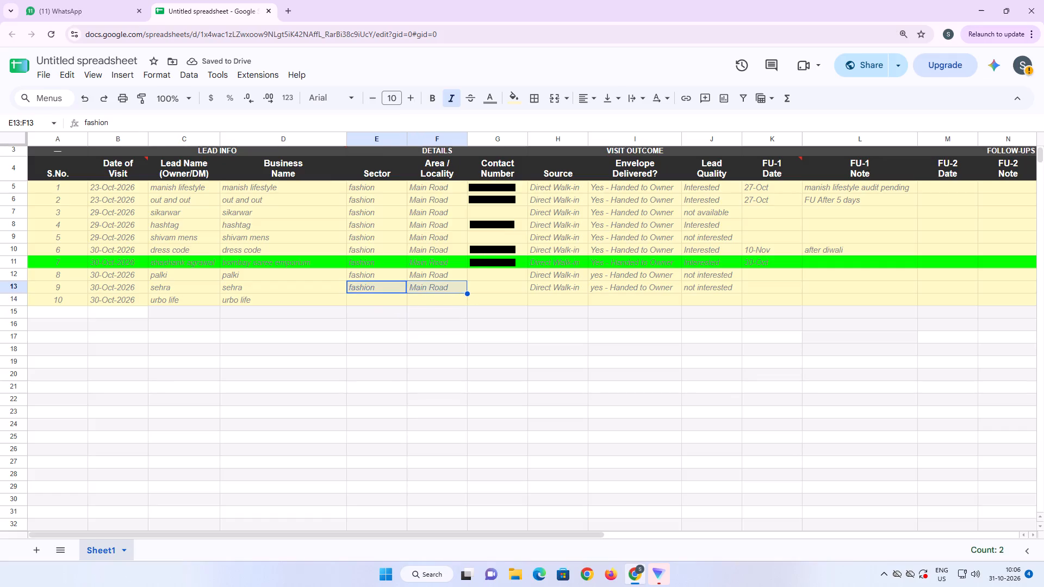
{"action": "left_click_drag", "start_coordinate": [468, 294], "coordinate": [468, 302]}
Copy the Contact Number from the dress code lead in row 10 into row 14.
{"action": "left_click", "coordinate": [497, 280]}
{"action": "left_click", "coordinate": [494, 286]}
{"action": "left_click", "coordinate": [495, 296]}
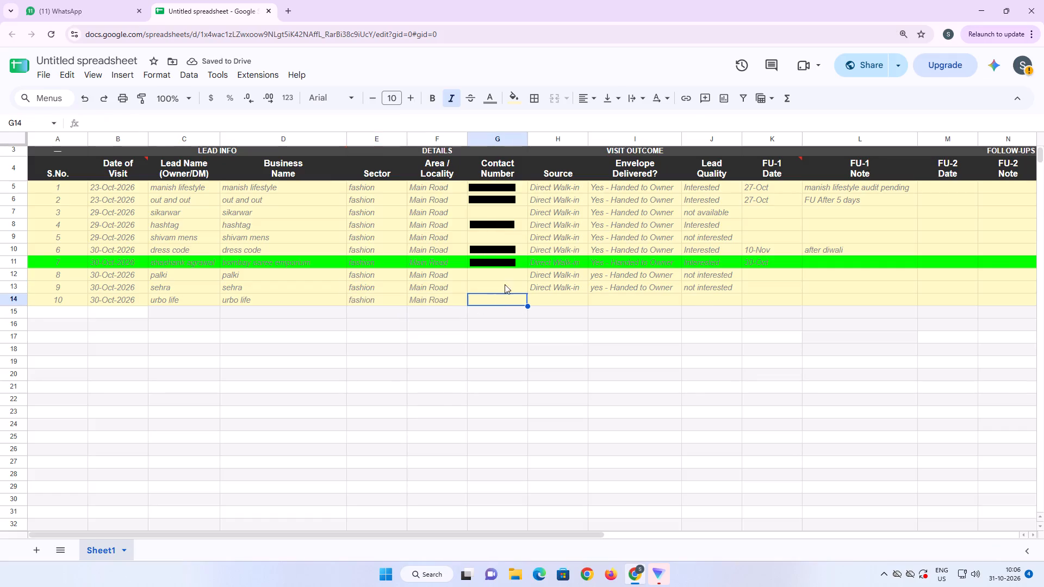
{"action": "left_click", "coordinate": [501, 247]}
{"action": "right_click", "coordinate": [501, 247]}
{"action": "left_click", "coordinate": [548, 128]}
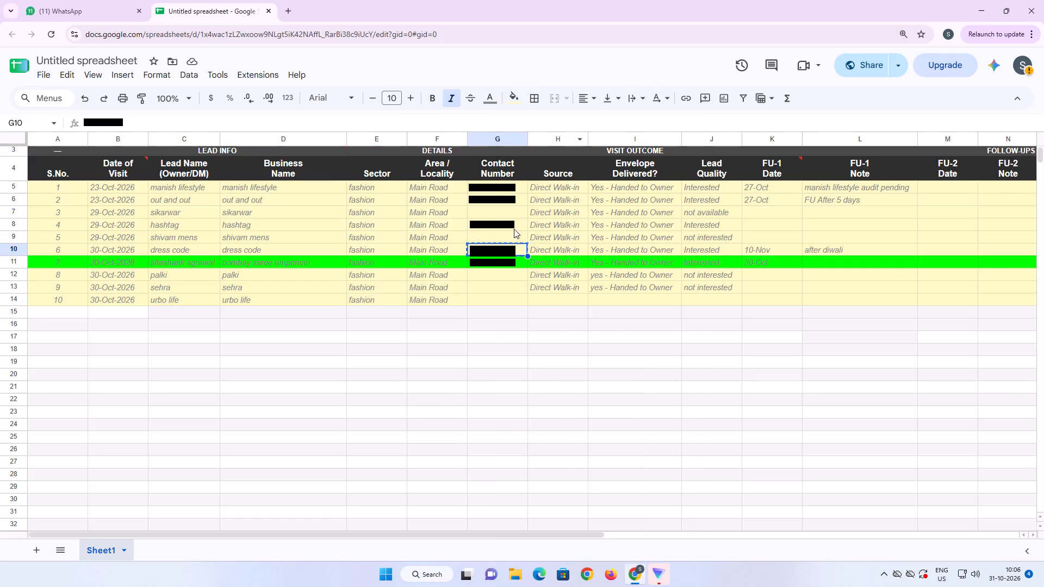
{"action": "left_click", "coordinate": [518, 303]}
{"action": "right_click", "coordinate": [518, 303]}
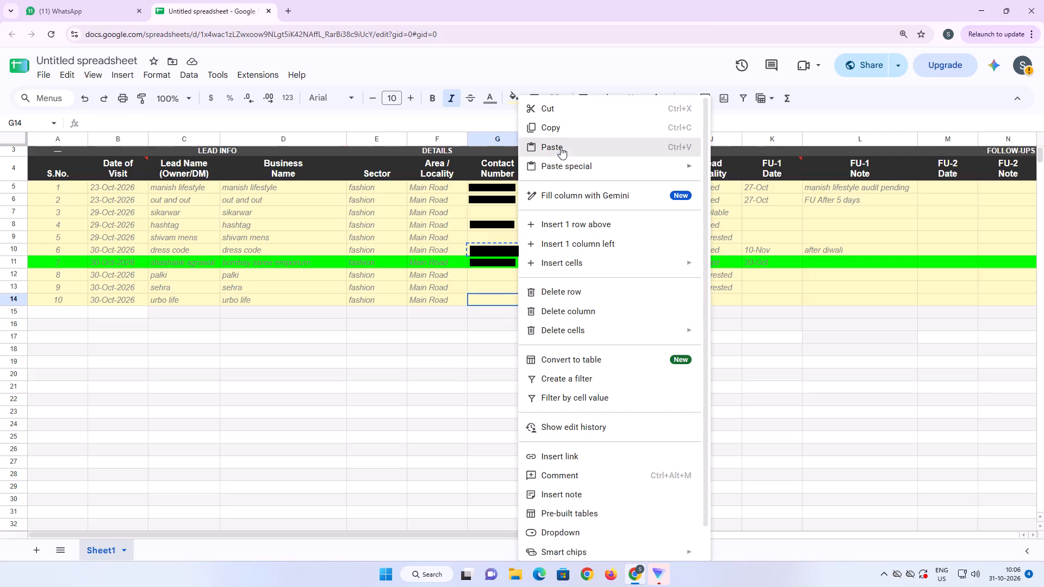
{"action": "left_click", "coordinate": [561, 147]}
Fill row 13's Source "Direct Walk-in" and Envelope Delivered? "yes - Handed to Owner" down into row 14, leaving out Lead Quality.
{"action": "left_click", "coordinate": [554, 298]}
{"action": "left_click", "coordinate": [565, 290]}
{"action": "left_click_drag", "start_coordinate": [565, 290], "coordinate": [582, 289]}
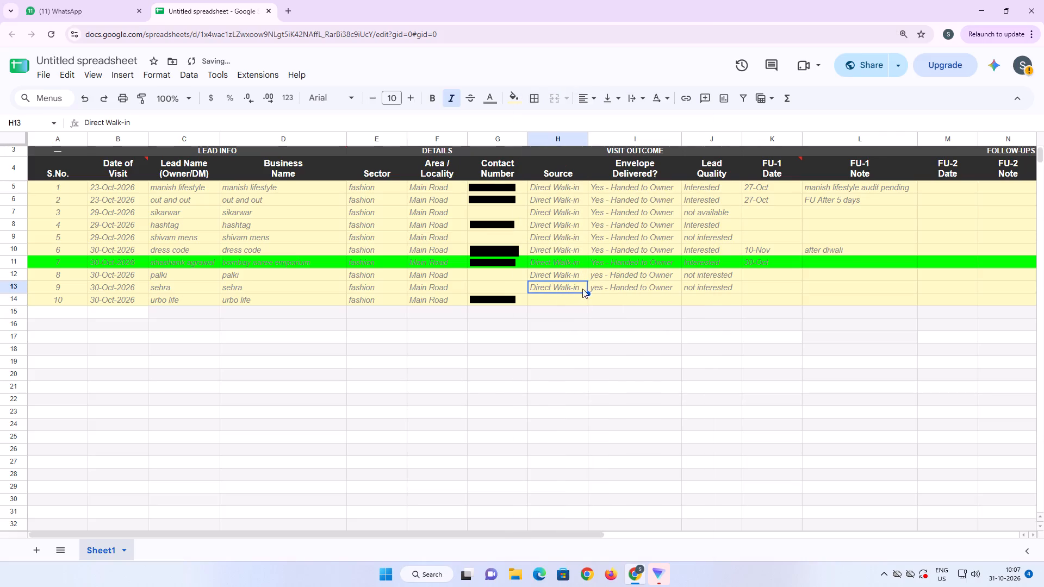
{"action": "left_click_drag", "start_coordinate": [582, 289], "coordinate": [702, 288]}
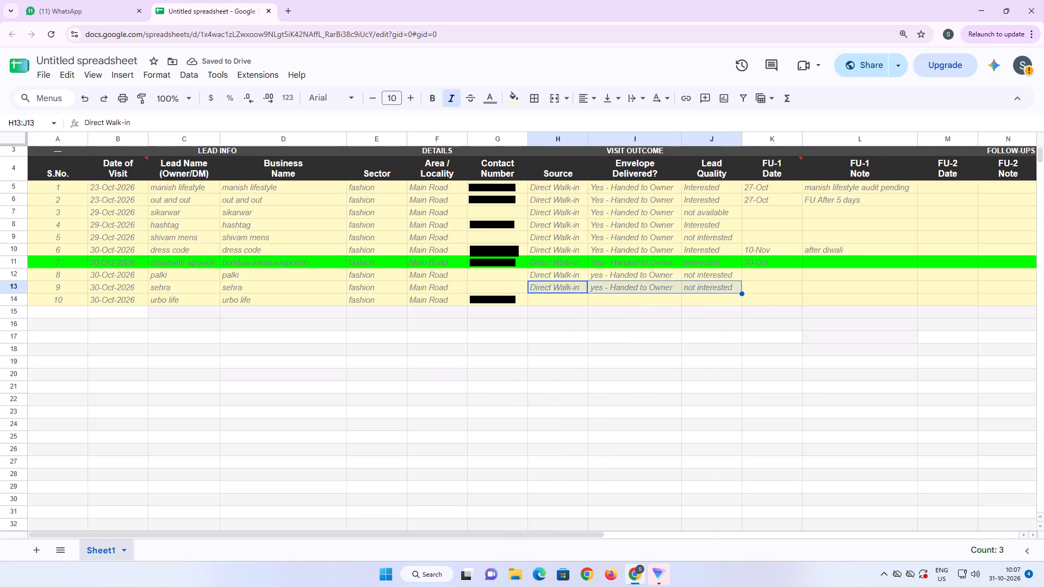
{"action": "left_click", "coordinate": [629, 291]}
{"action": "left_click_drag", "start_coordinate": [562, 286], "coordinate": [640, 288]}
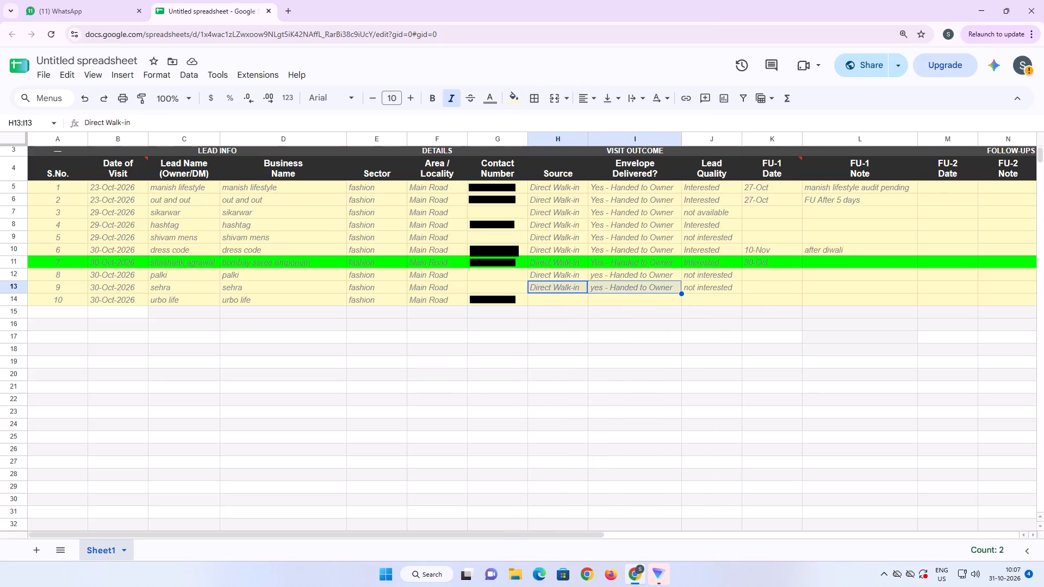
{"action": "left_click_drag", "start_coordinate": [681, 292], "coordinate": [680, 299]}
Copy "Interested" from row 10's Lead Quality into row 14's Lead Quality.
{"action": "left_click", "coordinate": [775, 292]}
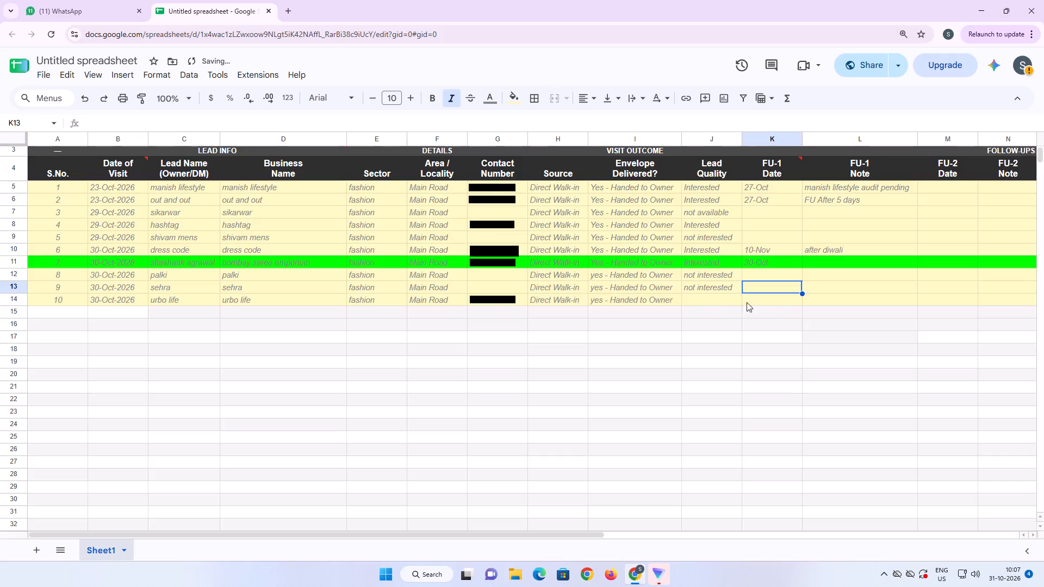
{"action": "left_click", "coordinate": [726, 297]}
{"action": "left_click", "coordinate": [703, 239]}
{"action": "left_click", "coordinate": [705, 247]}
{"action": "right_click", "coordinate": [705, 247]}
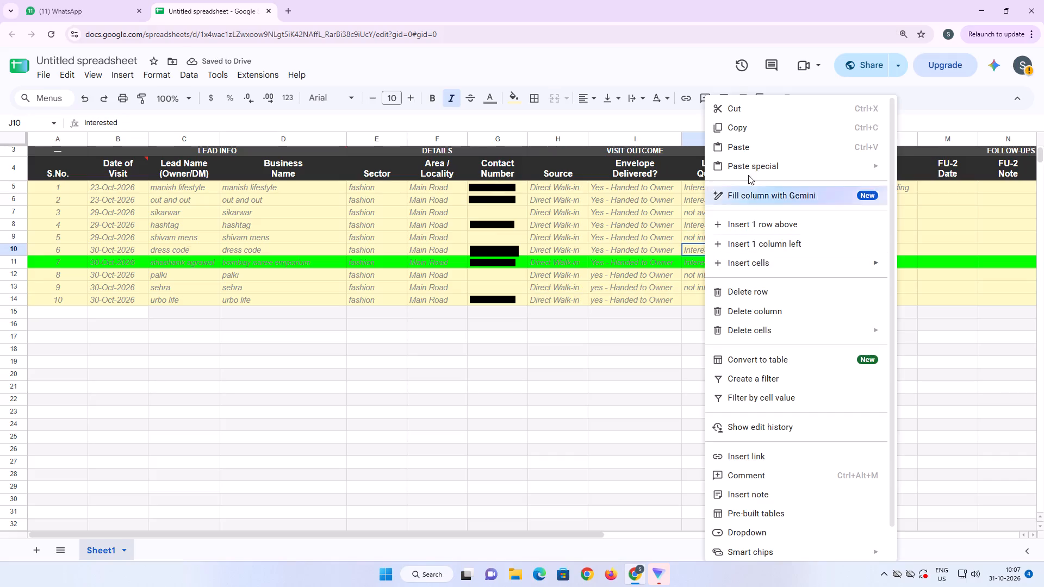
{"action": "left_click", "coordinate": [741, 129]}
{"action": "left_click", "coordinate": [716, 300]}
{"action": "right_click", "coordinate": [716, 300]}
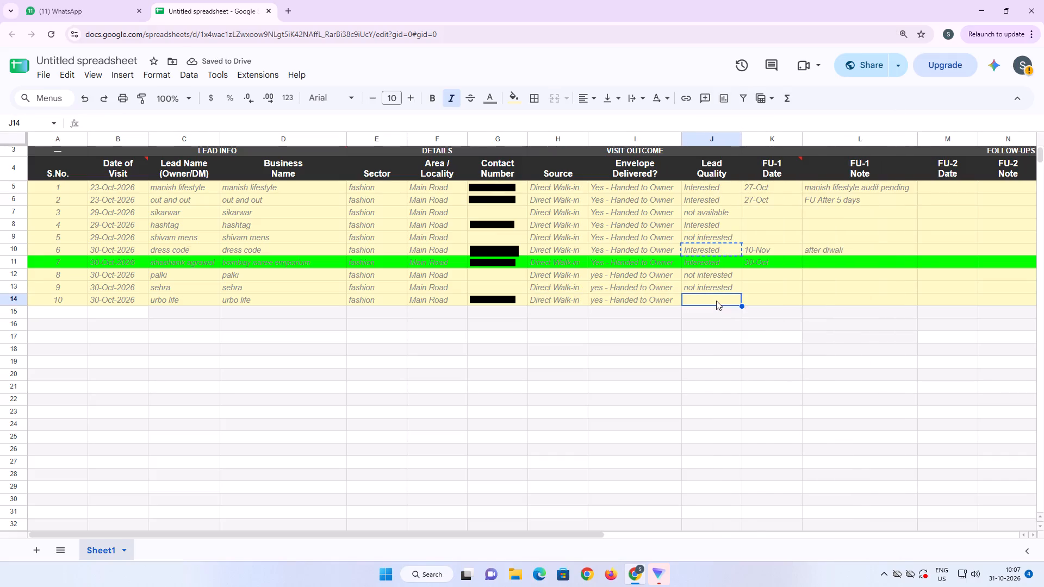
{"action": "left_click", "coordinate": [766, 151]}
Copy the FU-1 Note "after diwali" from the dress code lead in row 10 into the urbo life lead in row 14.
{"action": "left_click", "coordinate": [778, 302]}
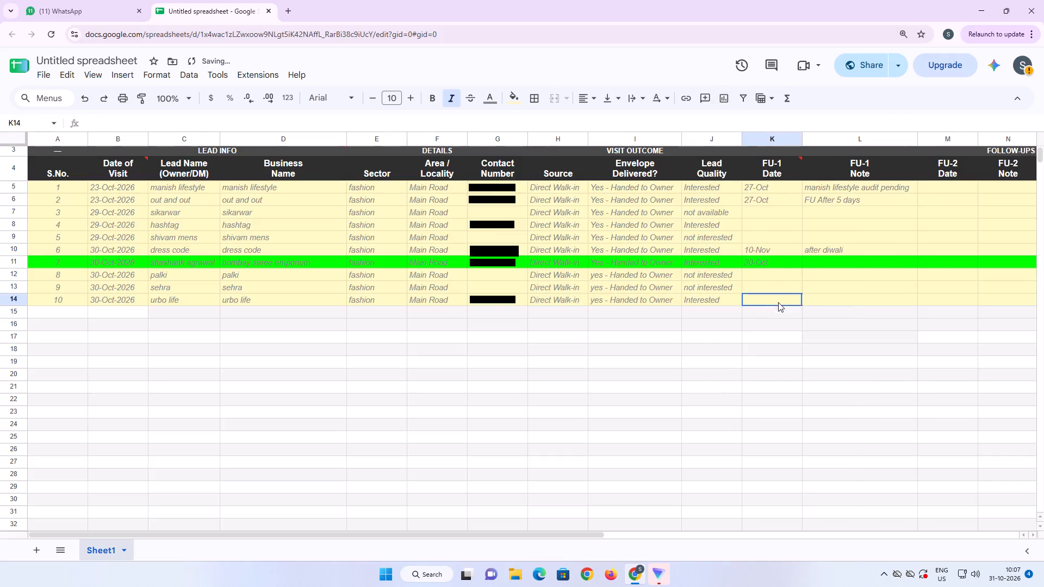
{"action": "left_click", "coordinate": [842, 299]}
{"action": "left_click", "coordinate": [825, 246]}
{"action": "right_click", "coordinate": [825, 246]}
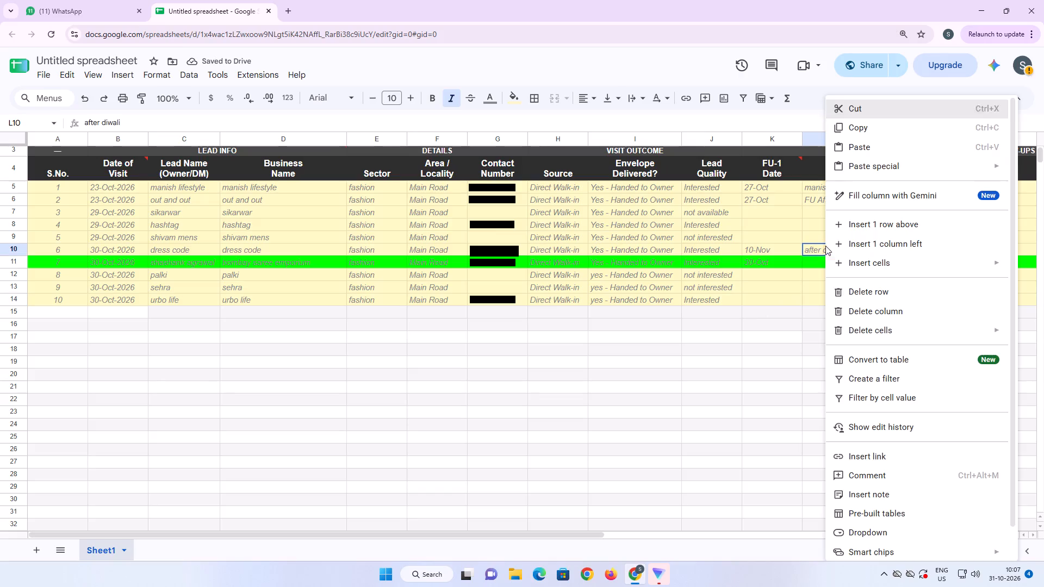
{"action": "left_click", "coordinate": [848, 128]}
{"action": "left_click", "coordinate": [862, 296]}
{"action": "right_click", "coordinate": [862, 296]}
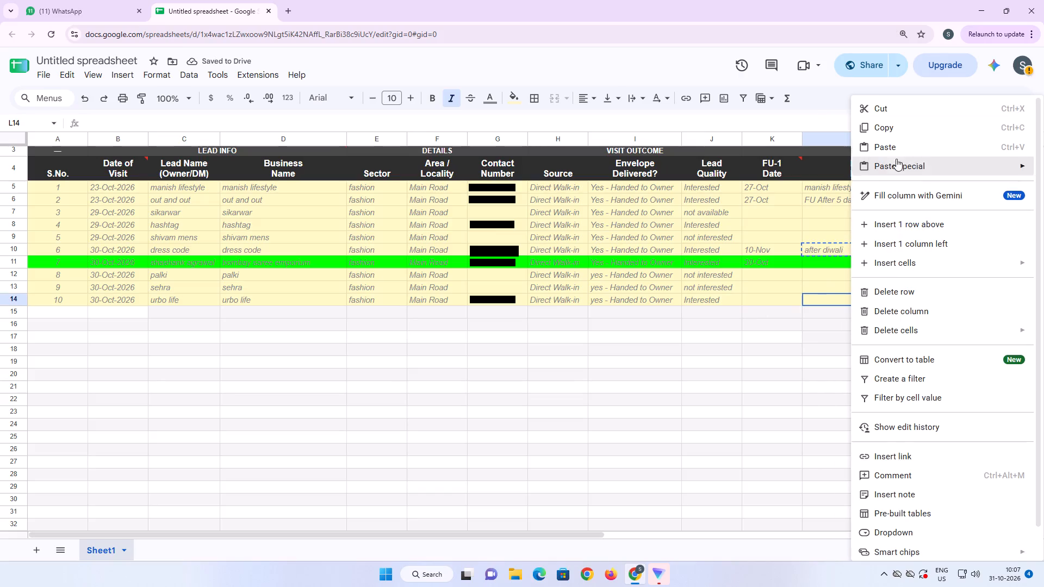
{"action": "left_click", "coordinate": [888, 138]}
Set the FU-1 Date of the urbo life lead in row 14 to 30 October 2026.
{"action": "left_click", "coordinate": [776, 293]}
{"action": "left_click", "coordinate": [781, 307]}
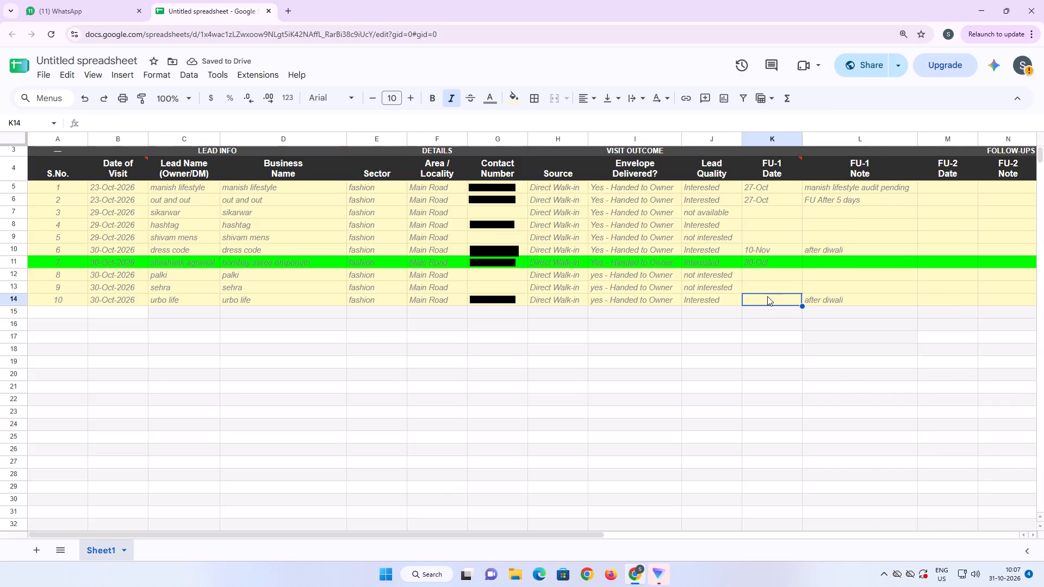
{"action": "double_click", "coordinate": [764, 299]}
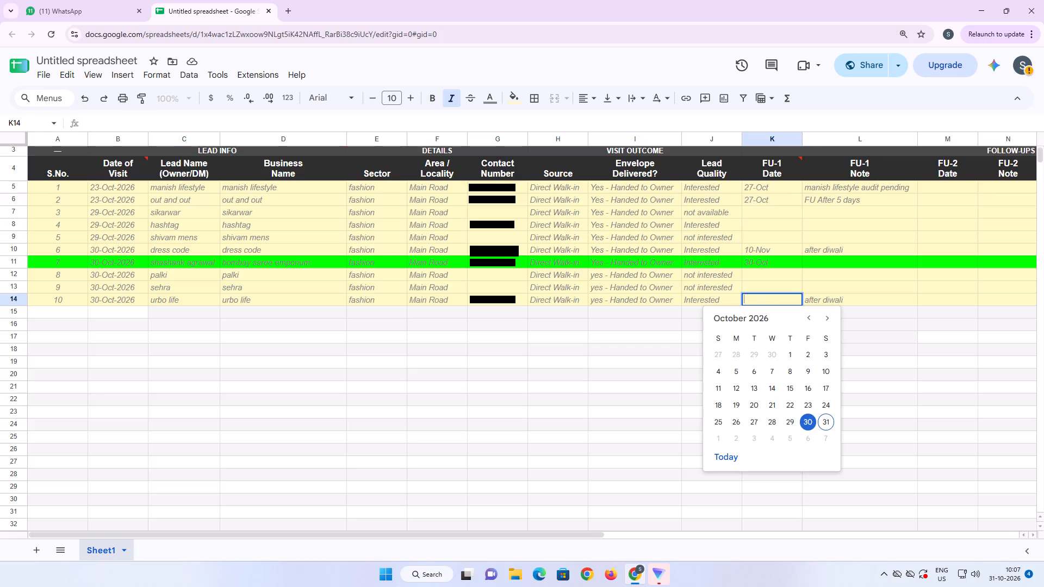
{"action": "left_click", "coordinate": [804, 414]}
{"action": "left_click", "coordinate": [807, 418]}
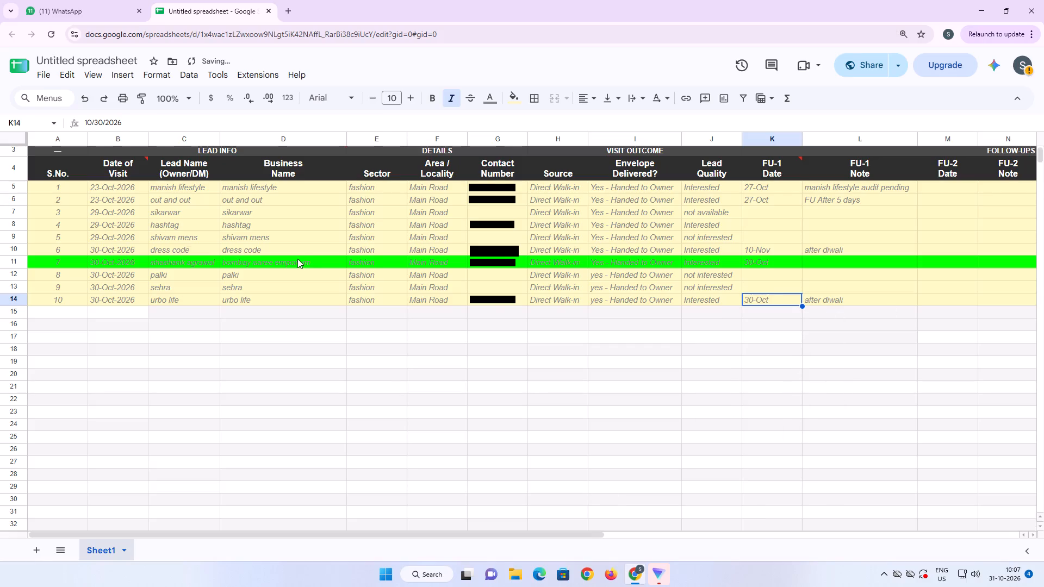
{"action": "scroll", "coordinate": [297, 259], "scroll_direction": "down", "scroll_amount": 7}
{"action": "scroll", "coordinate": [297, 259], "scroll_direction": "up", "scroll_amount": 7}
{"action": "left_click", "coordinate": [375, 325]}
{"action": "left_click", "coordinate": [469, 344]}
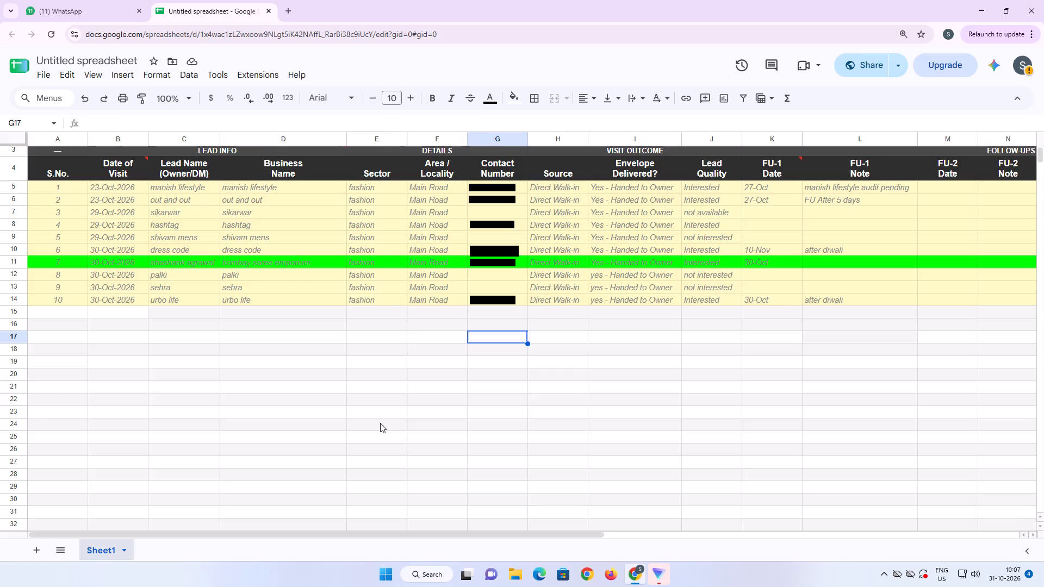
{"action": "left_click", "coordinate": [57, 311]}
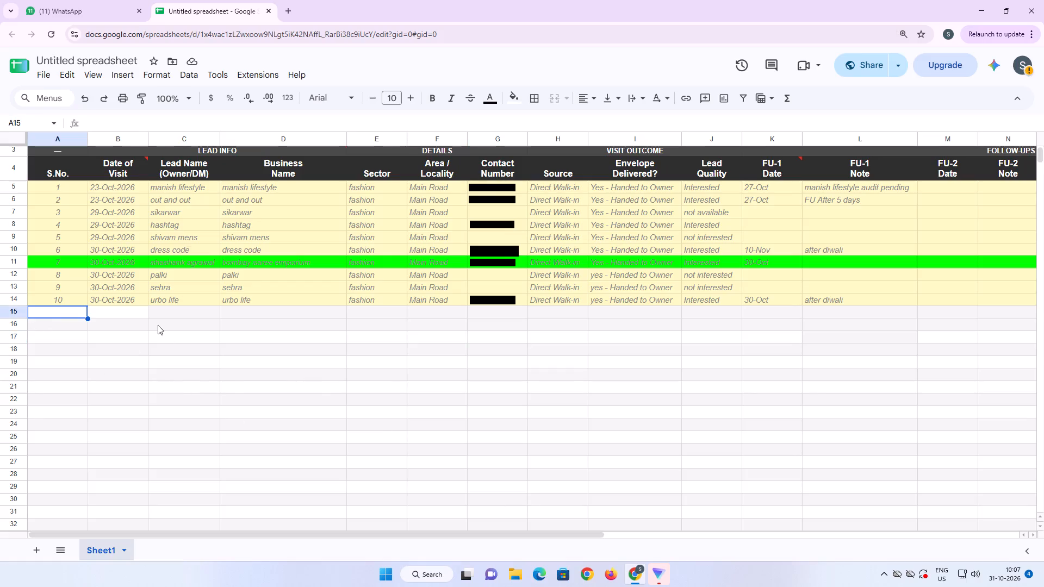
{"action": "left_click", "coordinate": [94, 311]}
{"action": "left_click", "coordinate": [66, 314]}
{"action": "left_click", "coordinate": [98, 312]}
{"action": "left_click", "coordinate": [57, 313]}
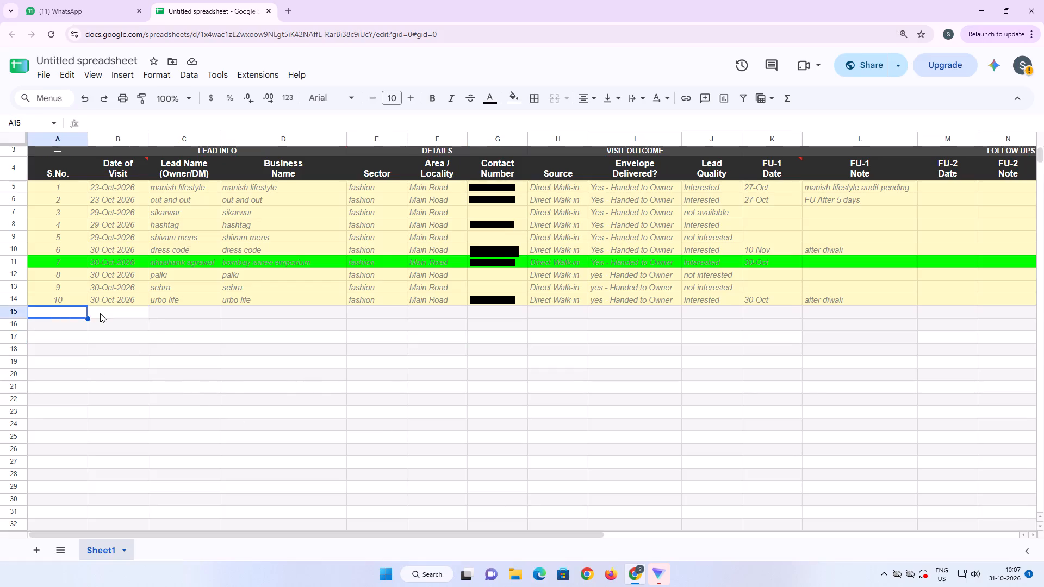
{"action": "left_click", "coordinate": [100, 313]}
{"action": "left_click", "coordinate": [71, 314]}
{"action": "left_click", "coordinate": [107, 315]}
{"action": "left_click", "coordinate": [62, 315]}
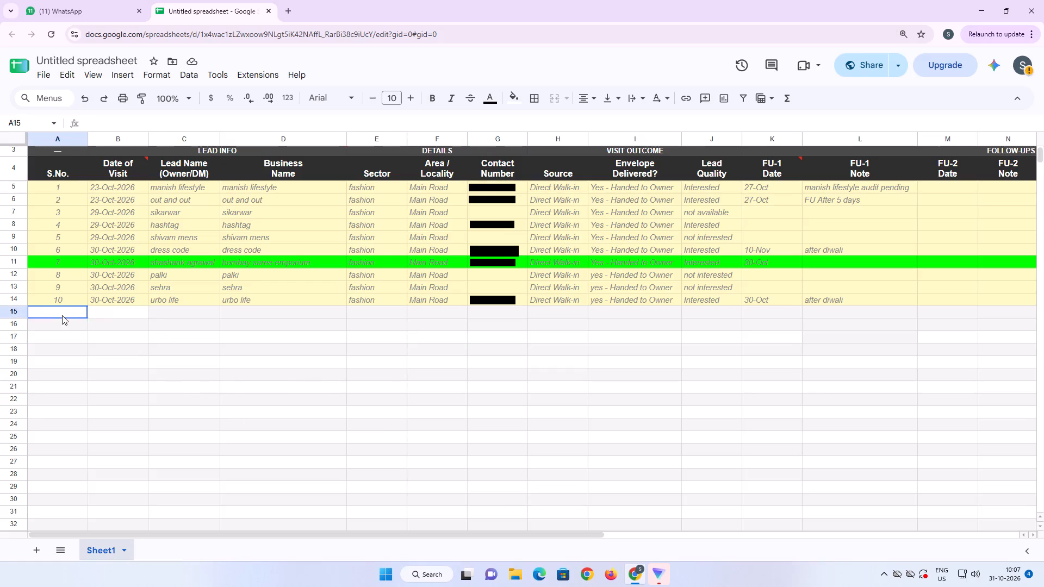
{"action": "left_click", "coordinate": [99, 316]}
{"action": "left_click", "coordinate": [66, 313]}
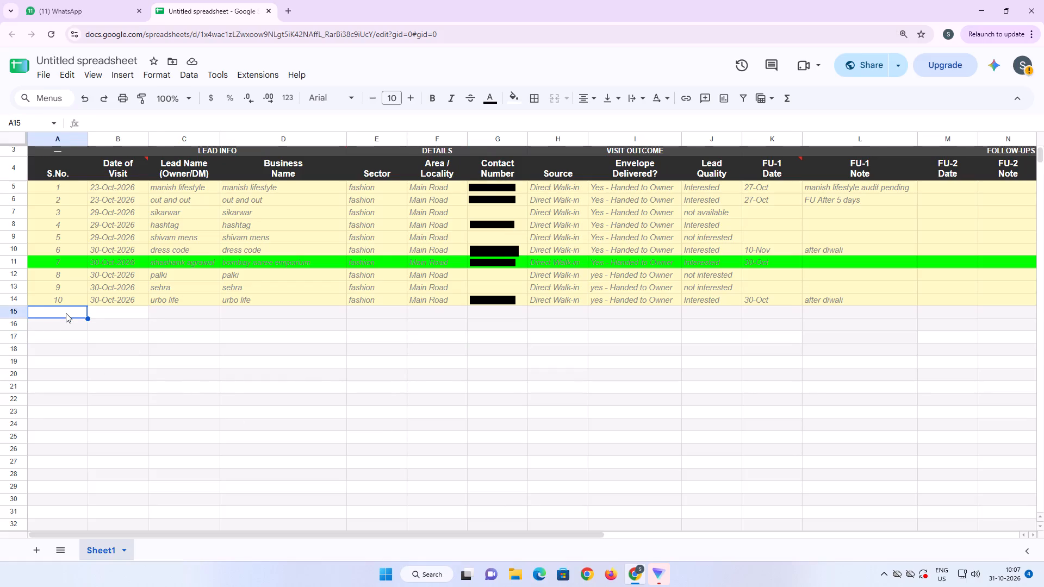
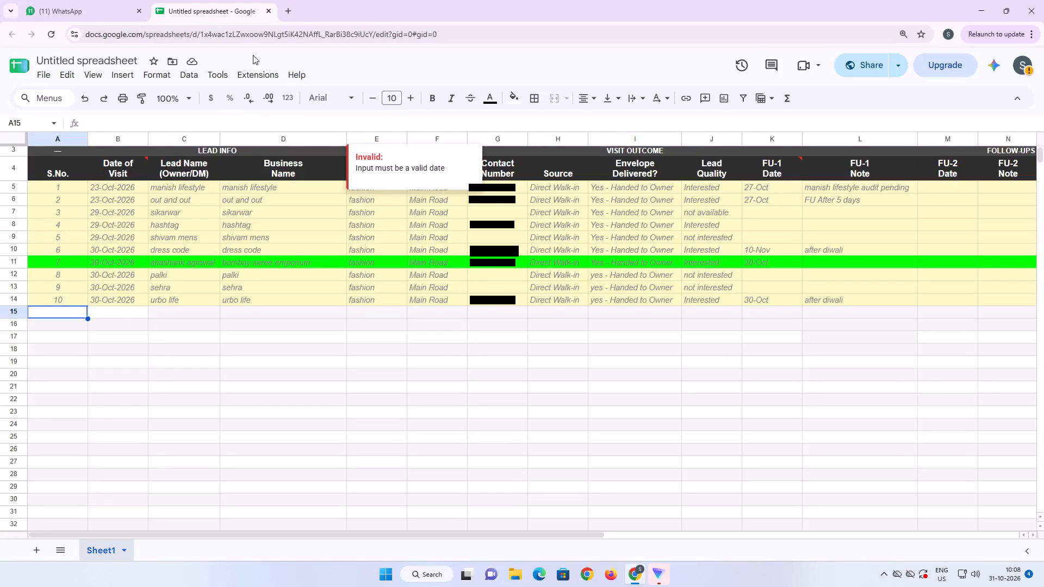
Open a new blank browser tab alongside the lead tracker spreadsheet.
{"action": "left_click", "coordinate": [283, 9]}
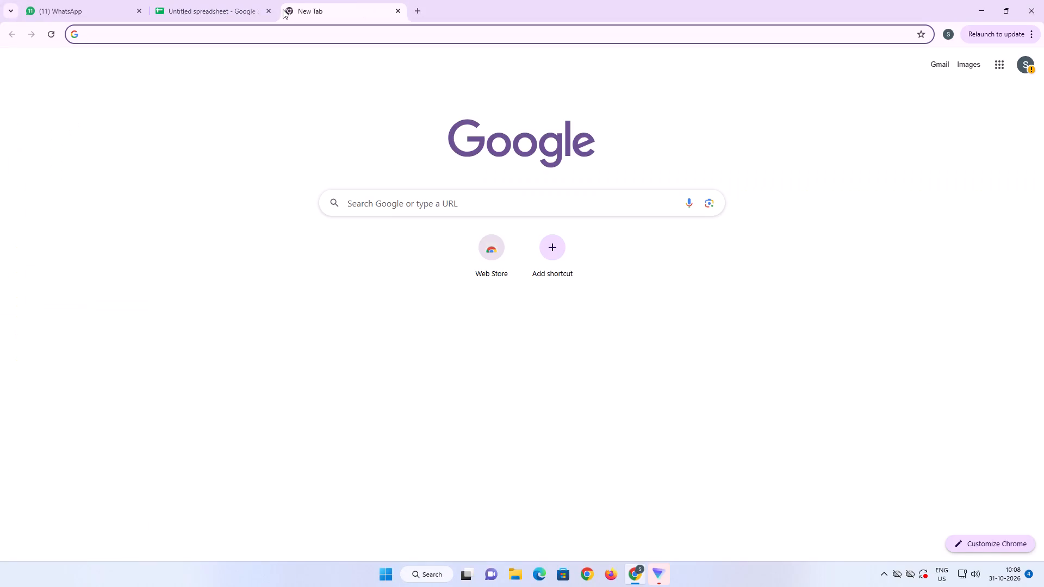